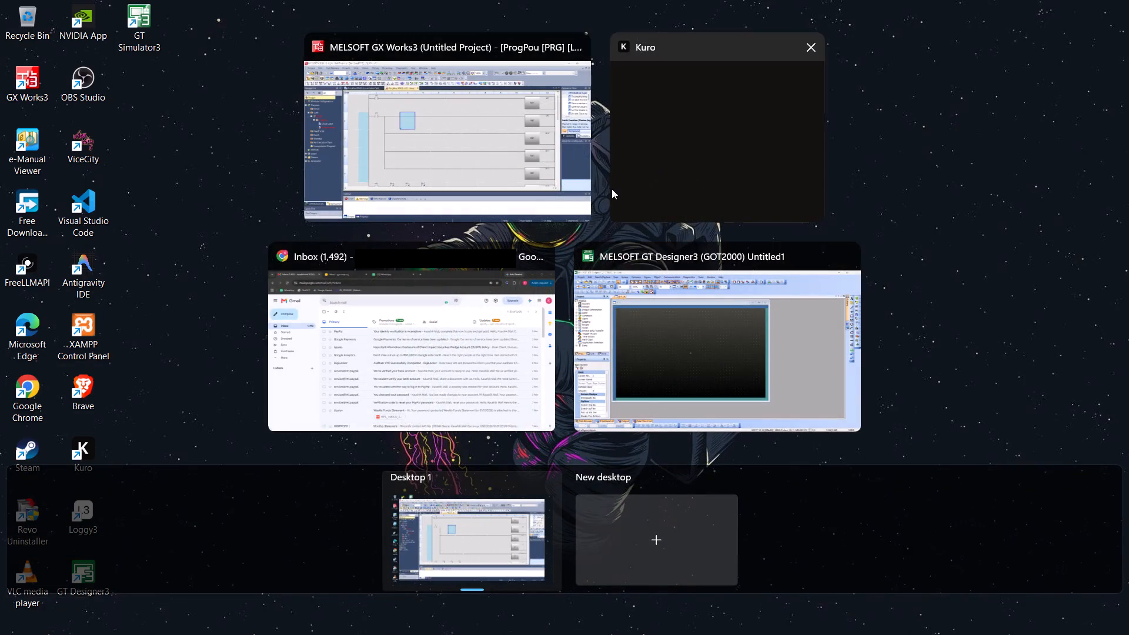
Switch to GT Designer3 and close the floating Data View window.
left_click(654, 369)
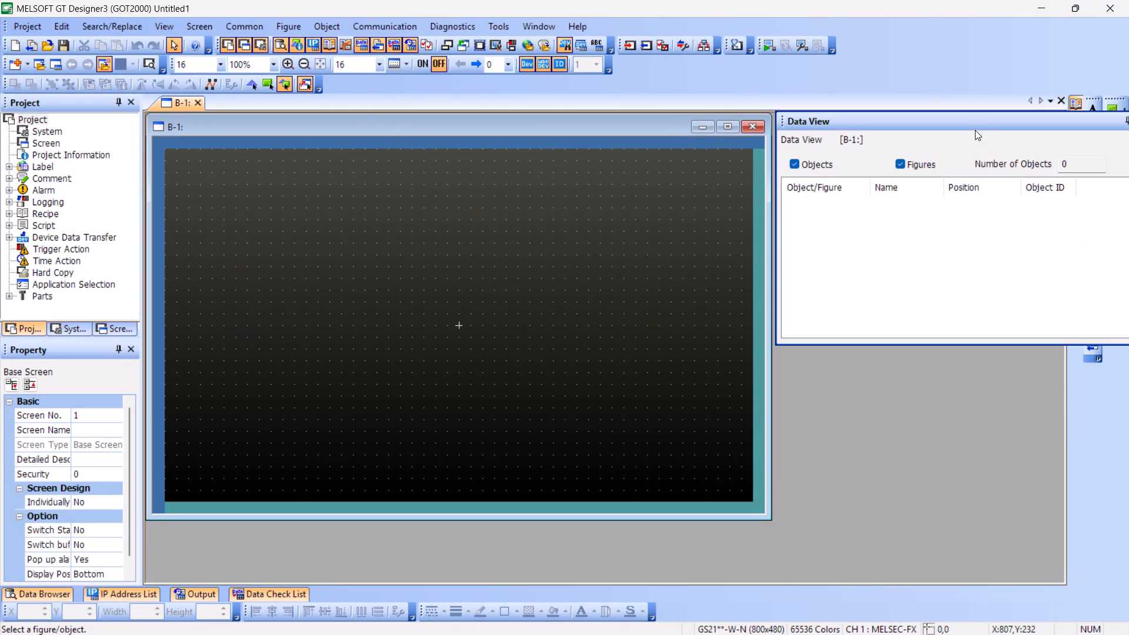
left_click_drag(974, 125, 924, 123)
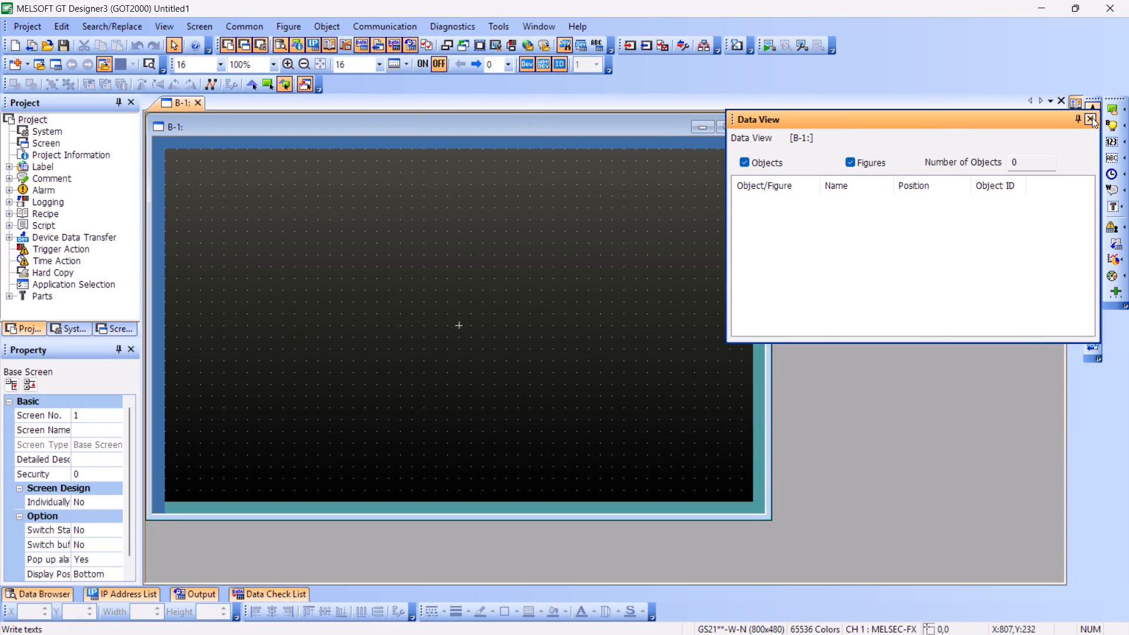
left_click(1092, 118)
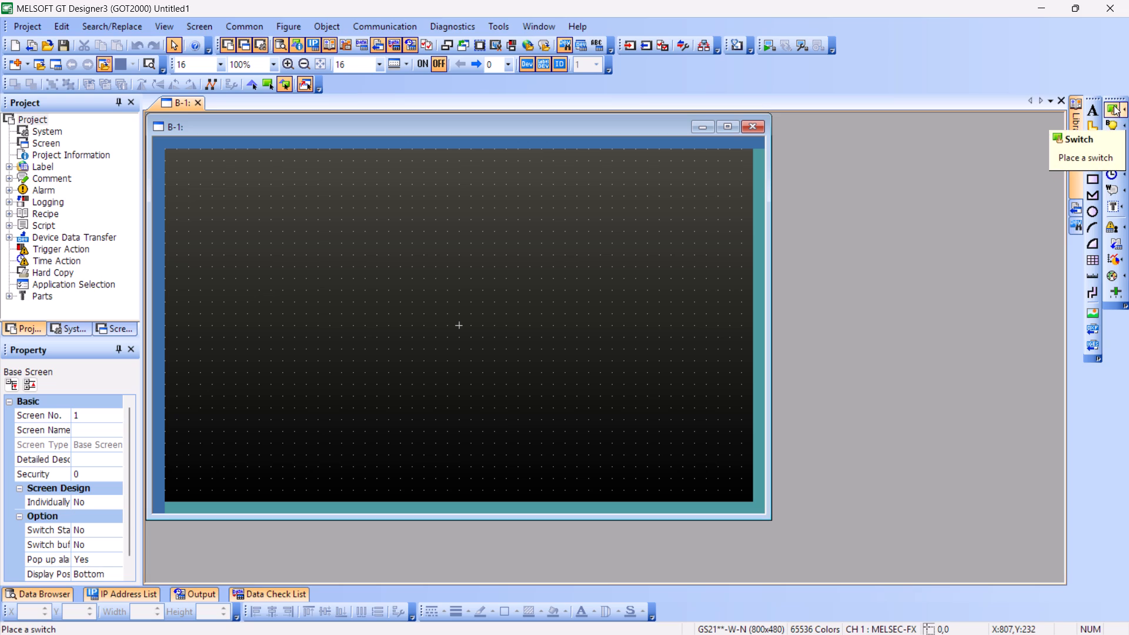
Place a switch on base screen B-1 at about X 144, Y 80, and enlarge it to about 97 by 81.
left_click(1112, 107)
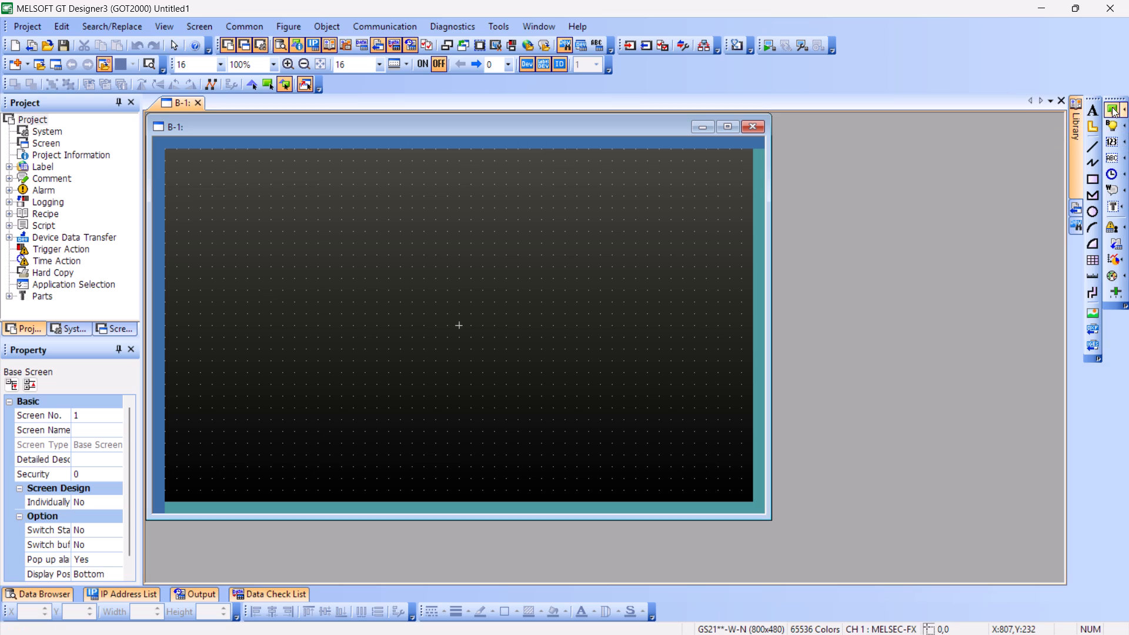
left_click_drag(1112, 107, 849, 176)
left_click_drag(849, 176, 659, 202)
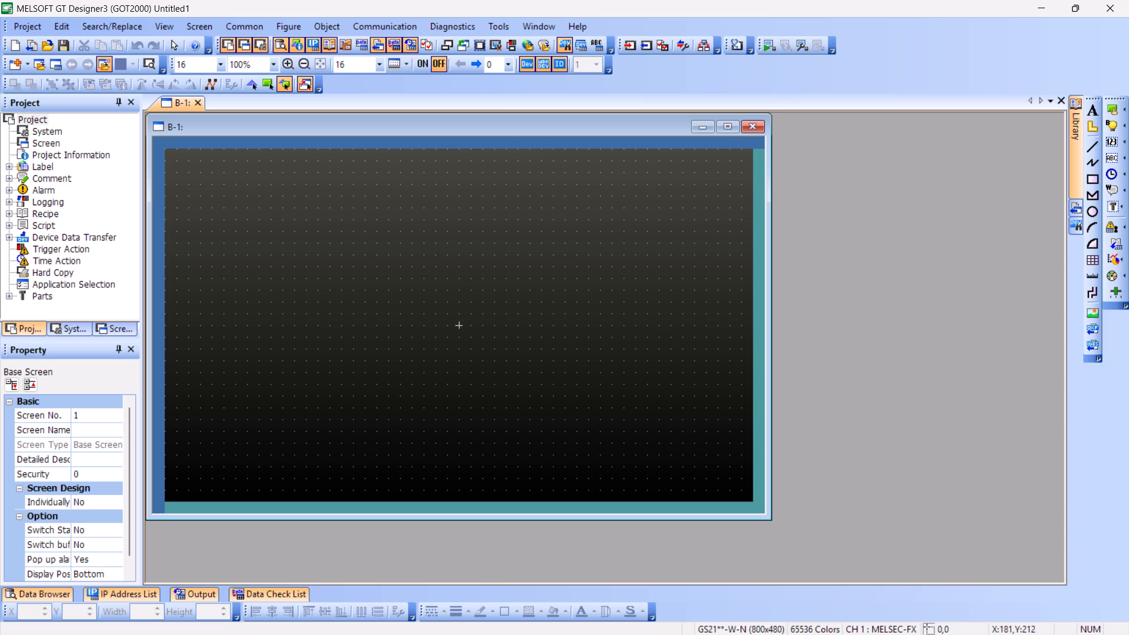
left_click(268, 206)
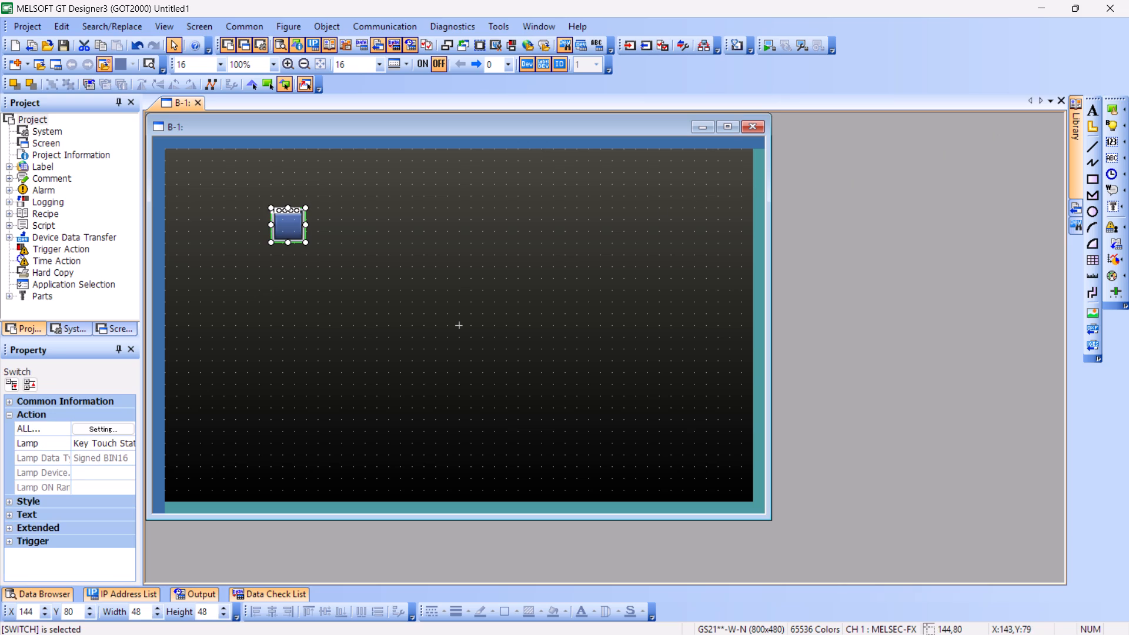
left_click_drag(303, 243, 345, 268)
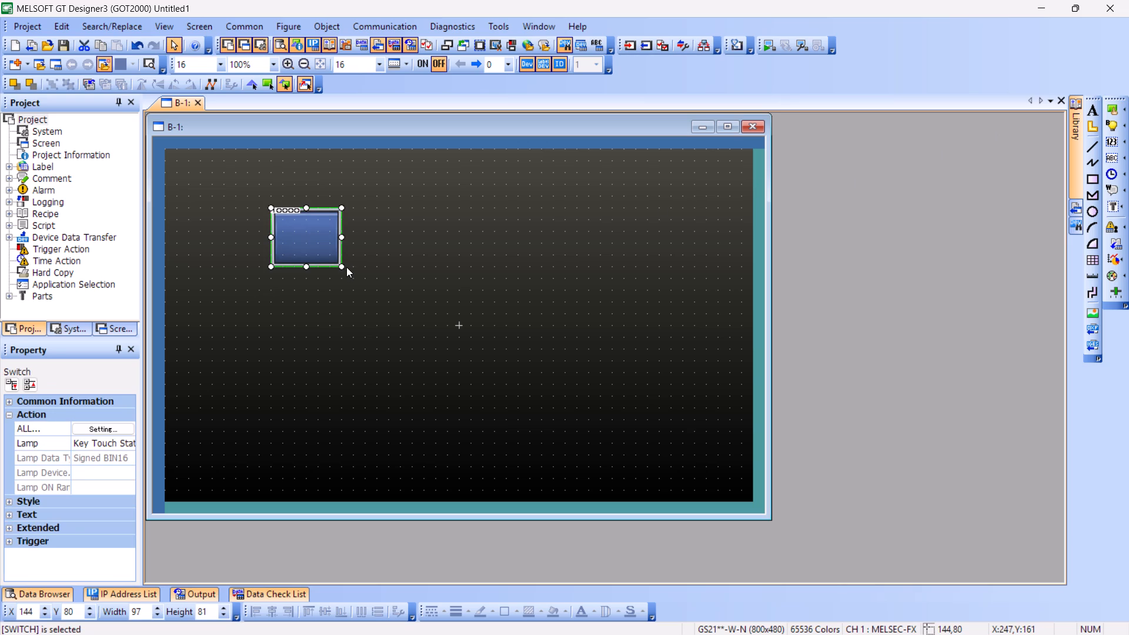
left_click(360, 269)
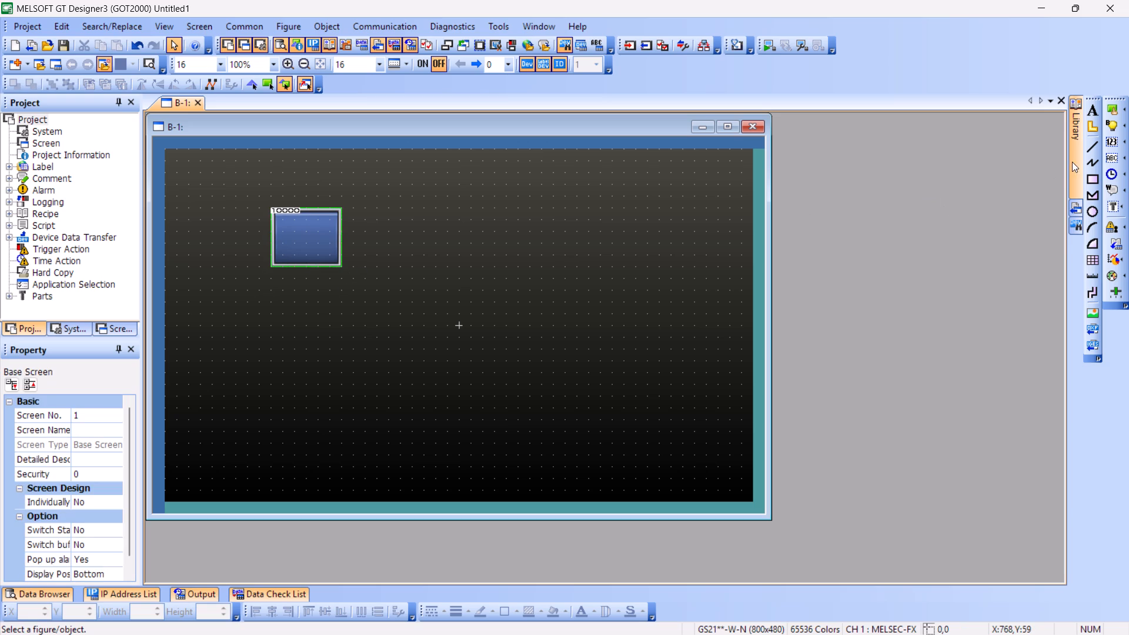
Place a bit lamp on base screen B-1, across from the switch, at about X 592, Y 96.
left_click(1113, 129)
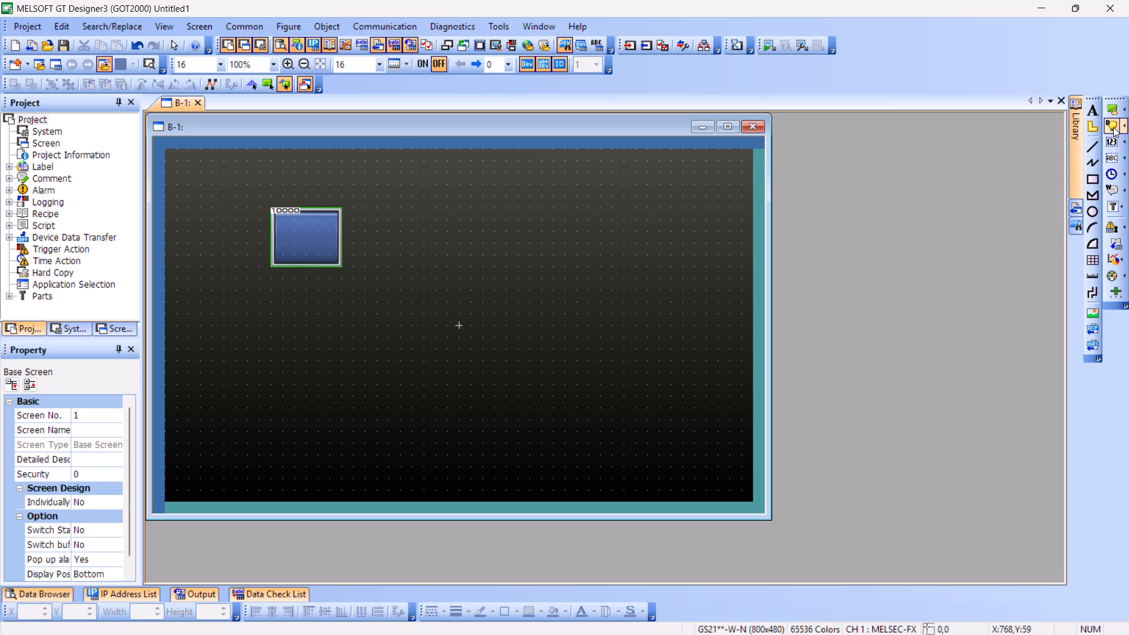
left_click_drag(1113, 125, 660, 243)
left_click(660, 243)
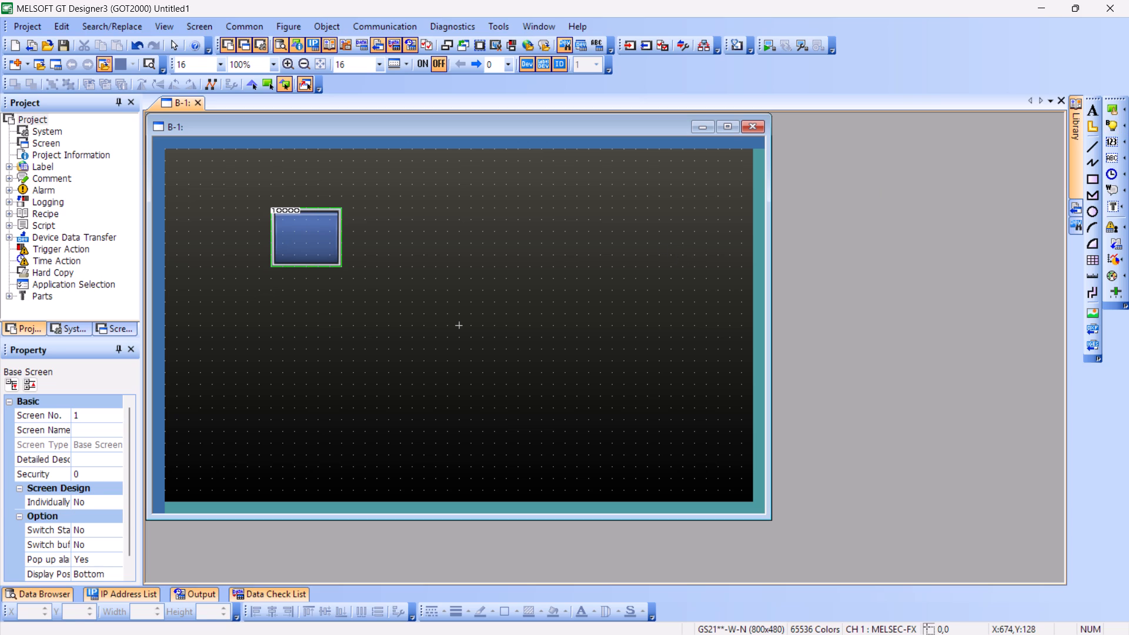
left_click_drag(677, 266, 616, 239)
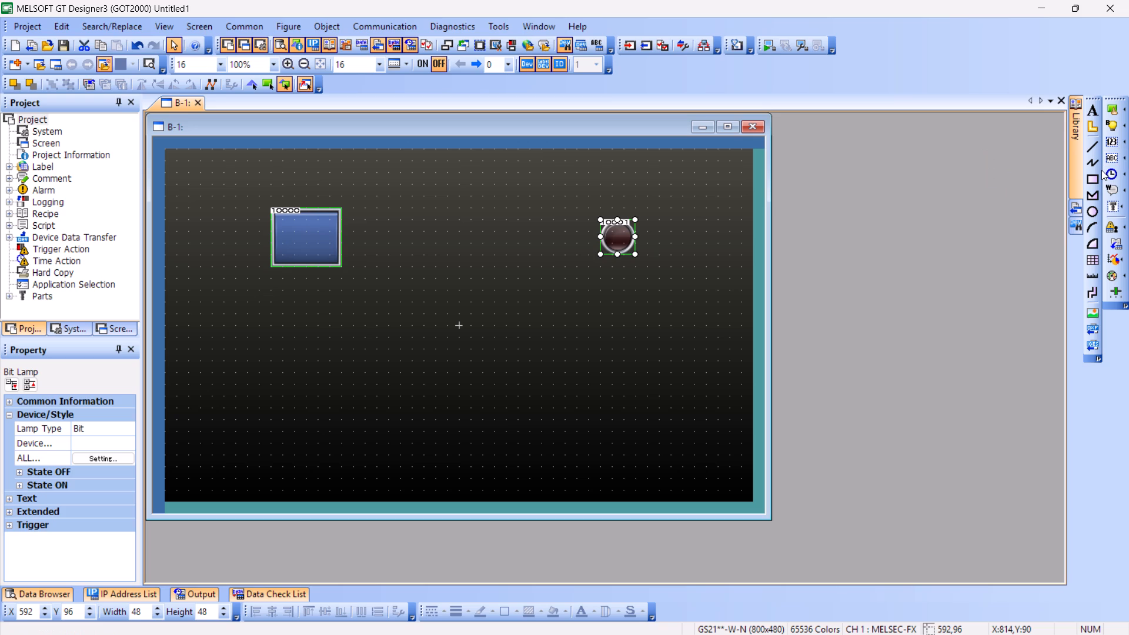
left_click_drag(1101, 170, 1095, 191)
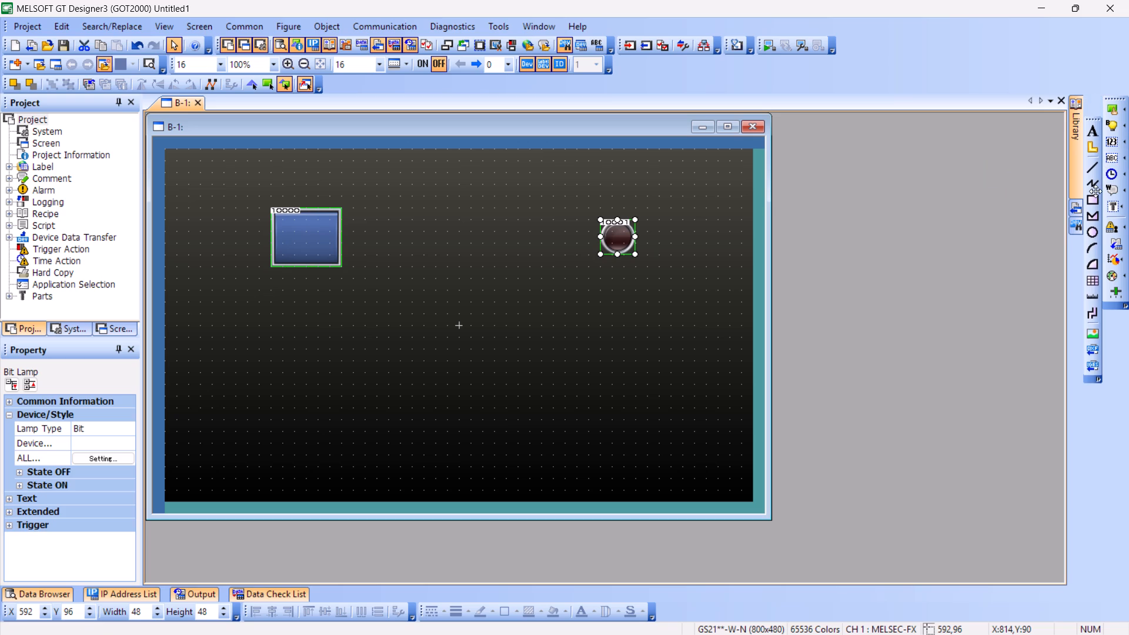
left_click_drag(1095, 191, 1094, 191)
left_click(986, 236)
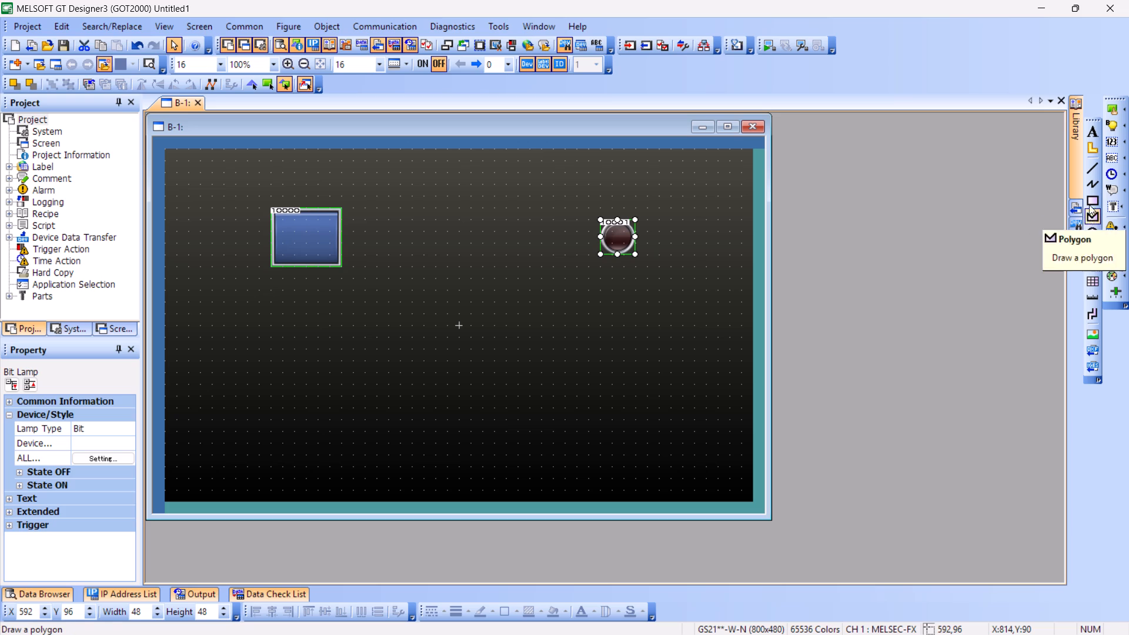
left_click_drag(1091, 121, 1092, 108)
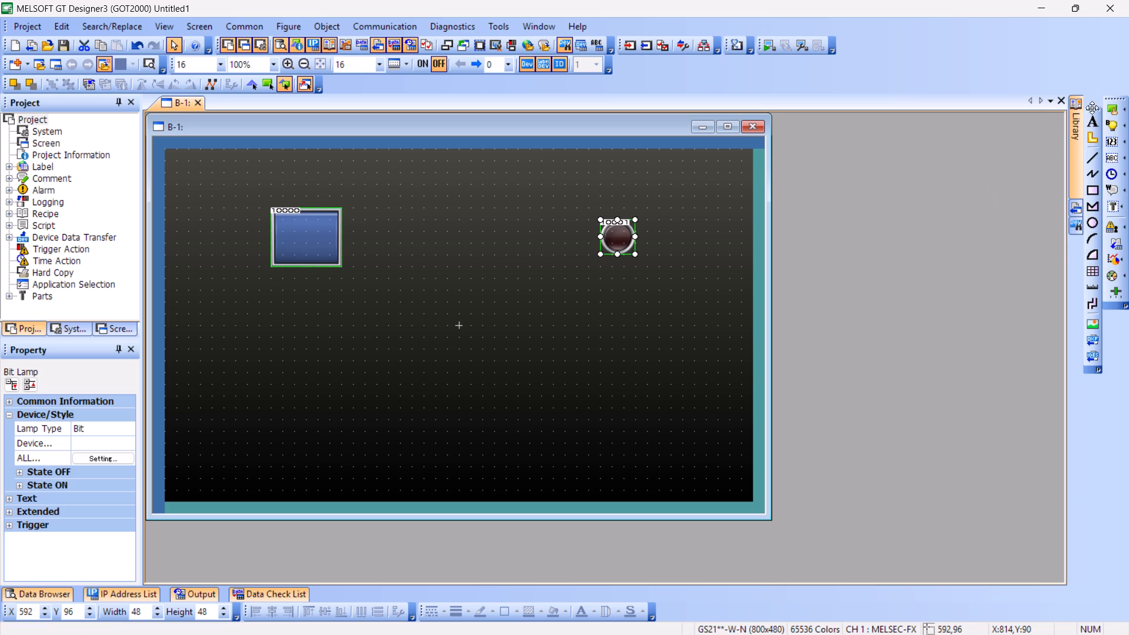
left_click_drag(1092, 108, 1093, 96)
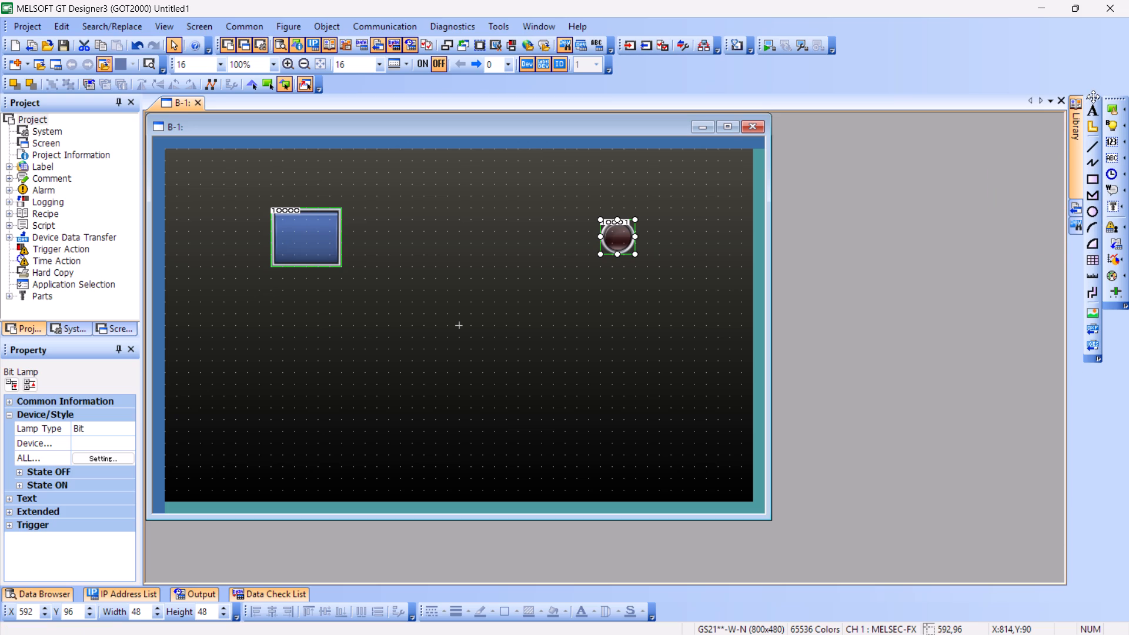
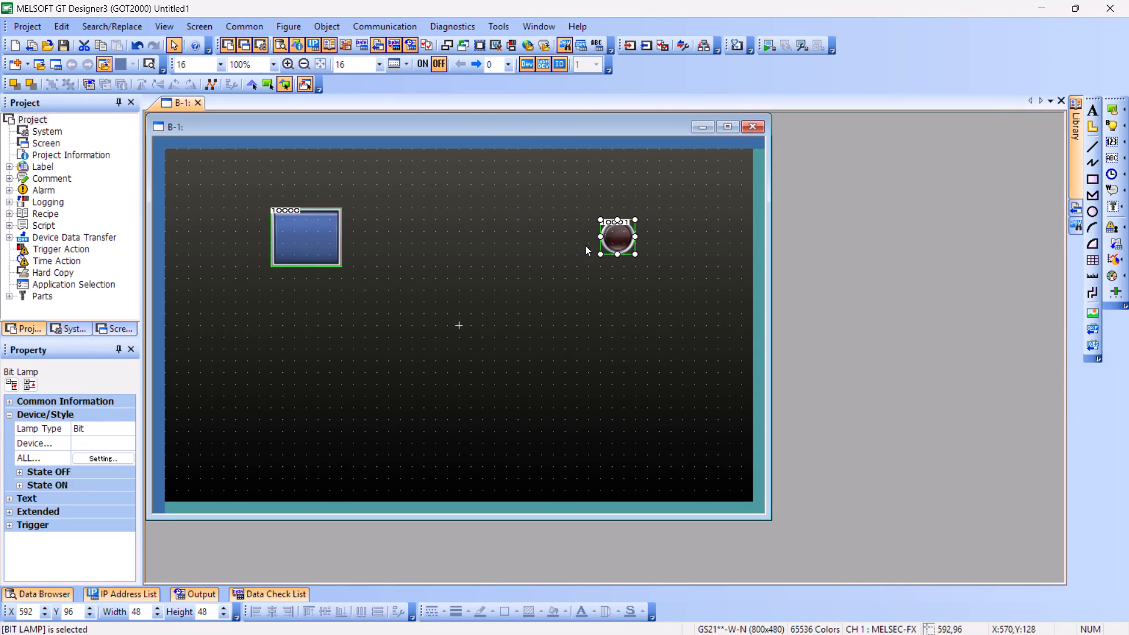
Enlarge the bit lamp on base screen B-1 to about 128 by 113, with its upper-left corner at about X 512, Y 96.
left_click_drag(601, 253, 536, 269)
left_click_drag(539, 269, 539, 296)
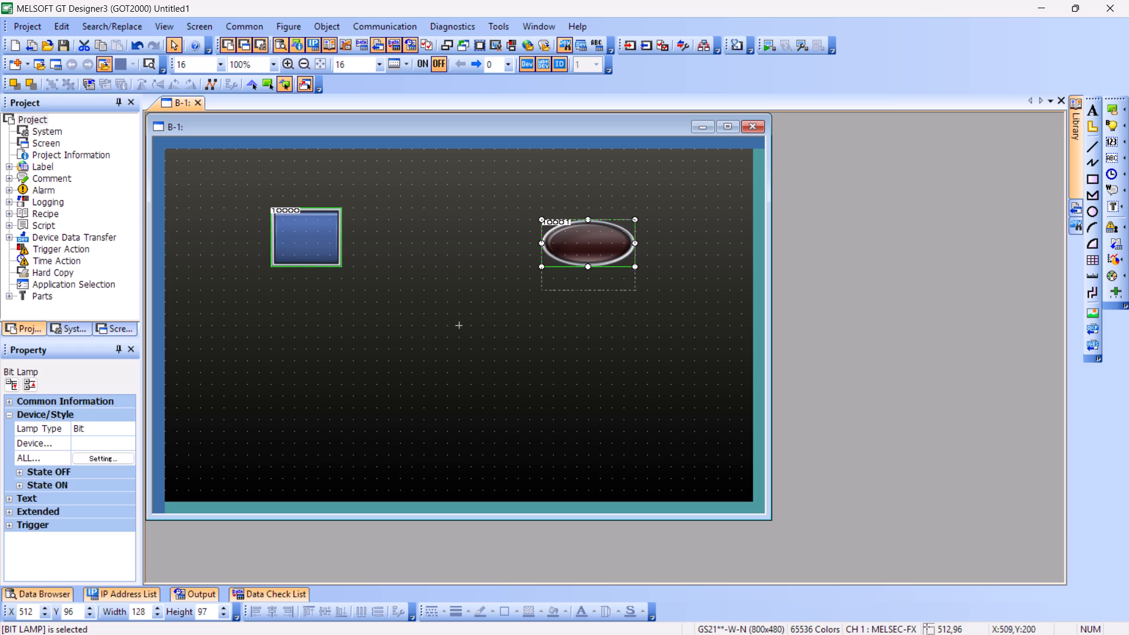
left_click_drag(539, 296, 540, 306)
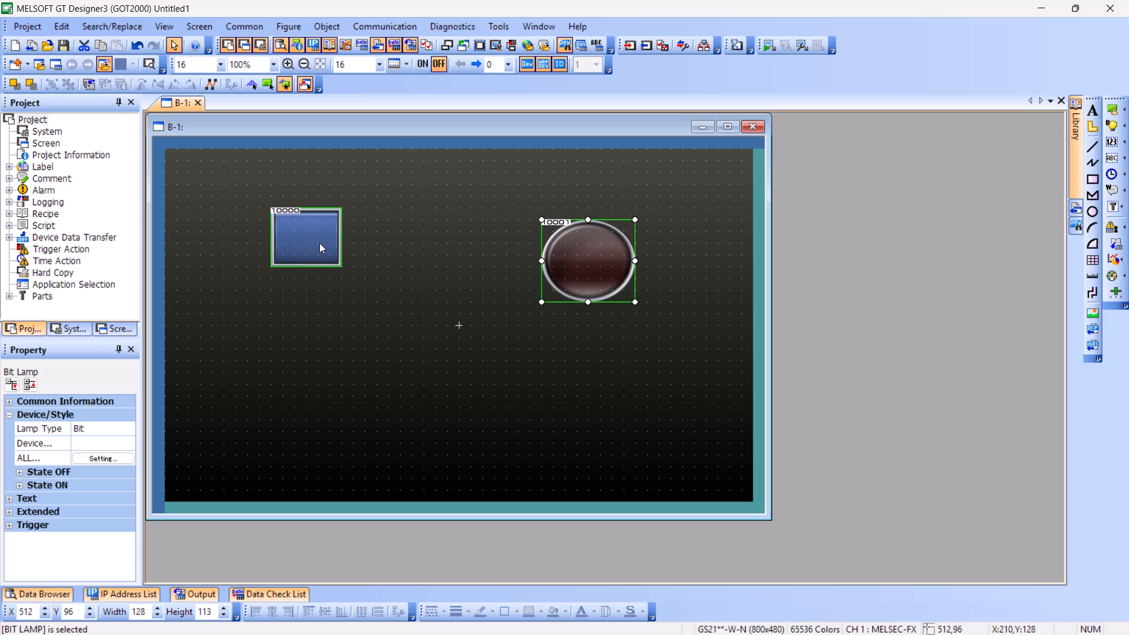
Open the settings of the switch on base screen B-1.
left_click(319, 243)
double_click(319, 243)
double_click(319, 243)
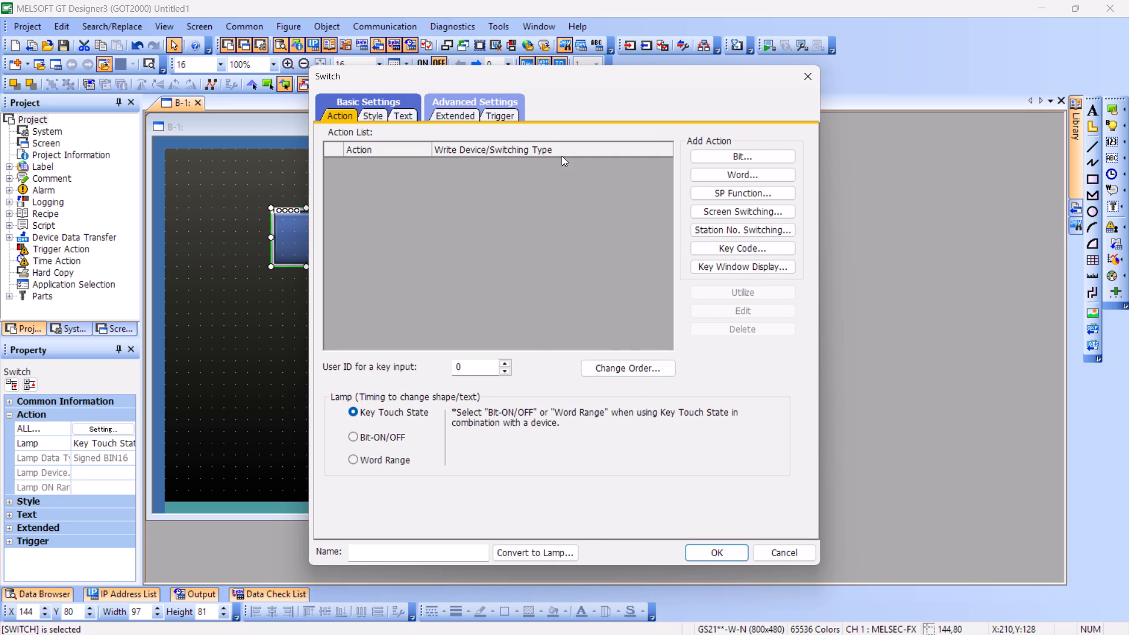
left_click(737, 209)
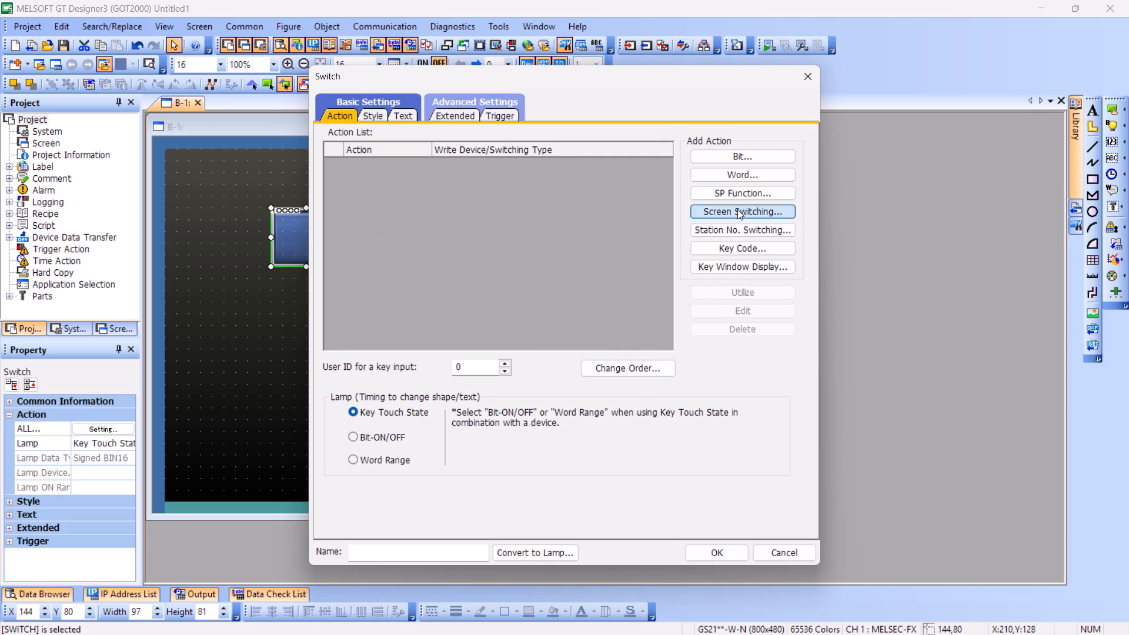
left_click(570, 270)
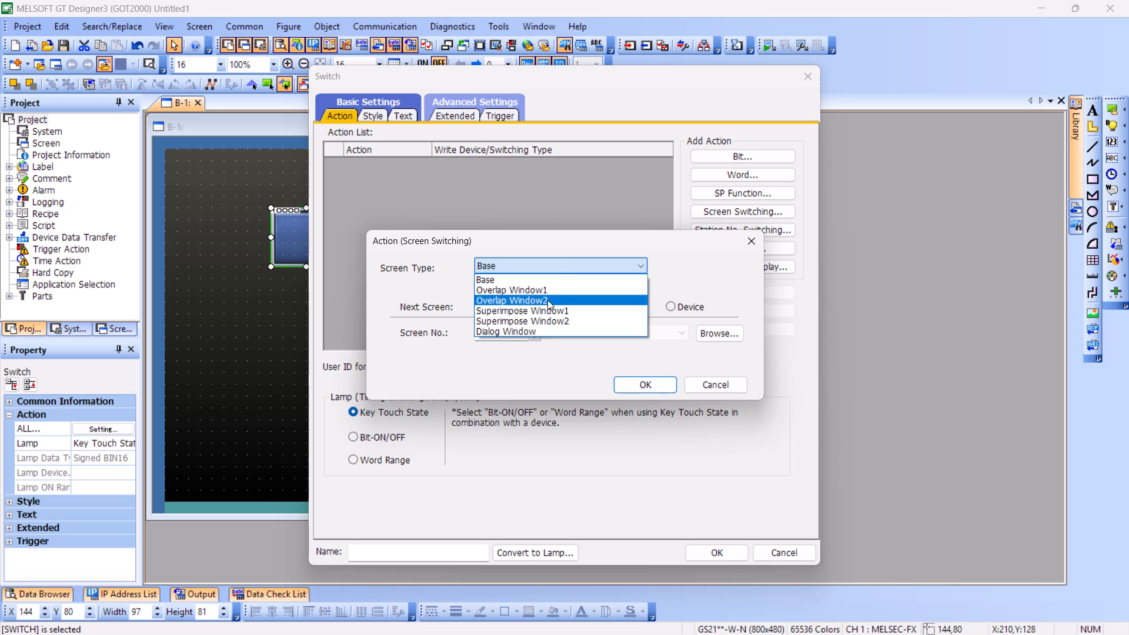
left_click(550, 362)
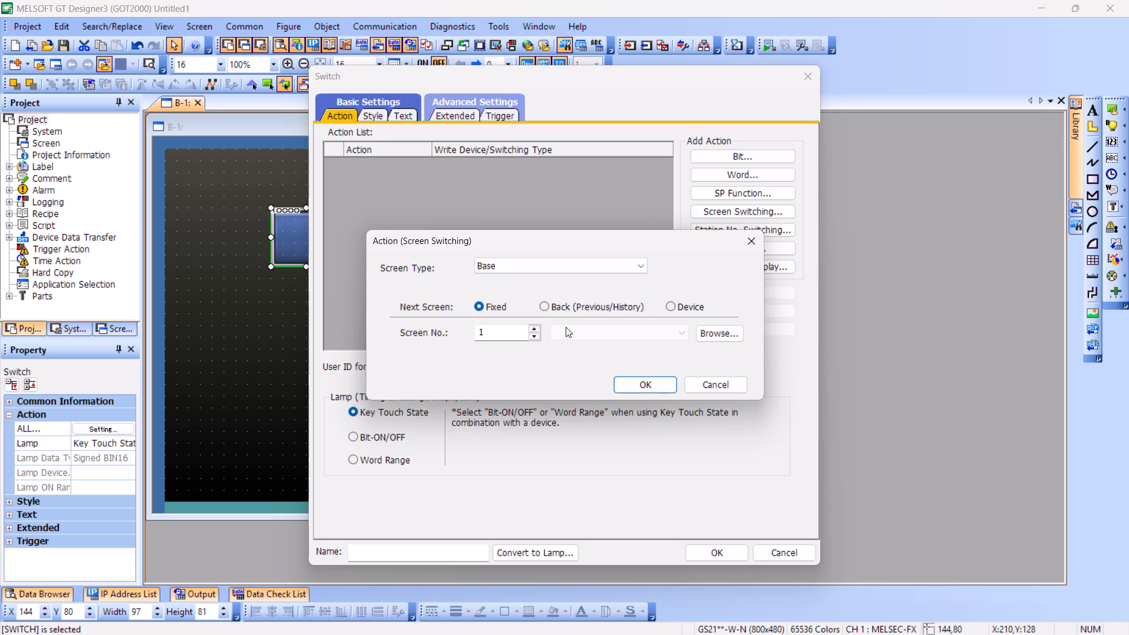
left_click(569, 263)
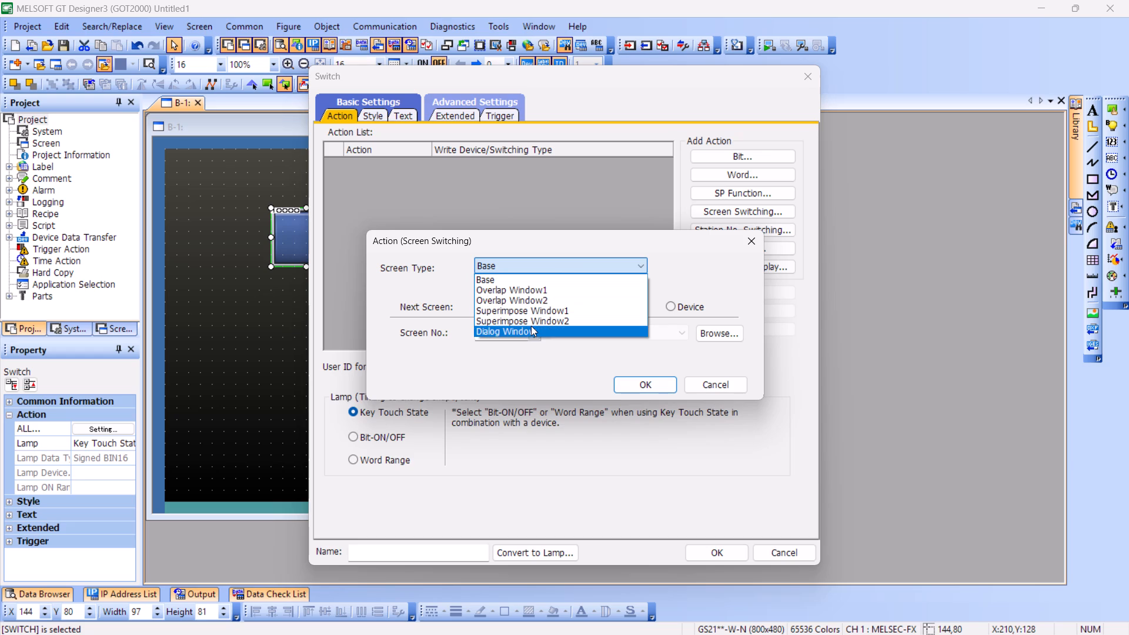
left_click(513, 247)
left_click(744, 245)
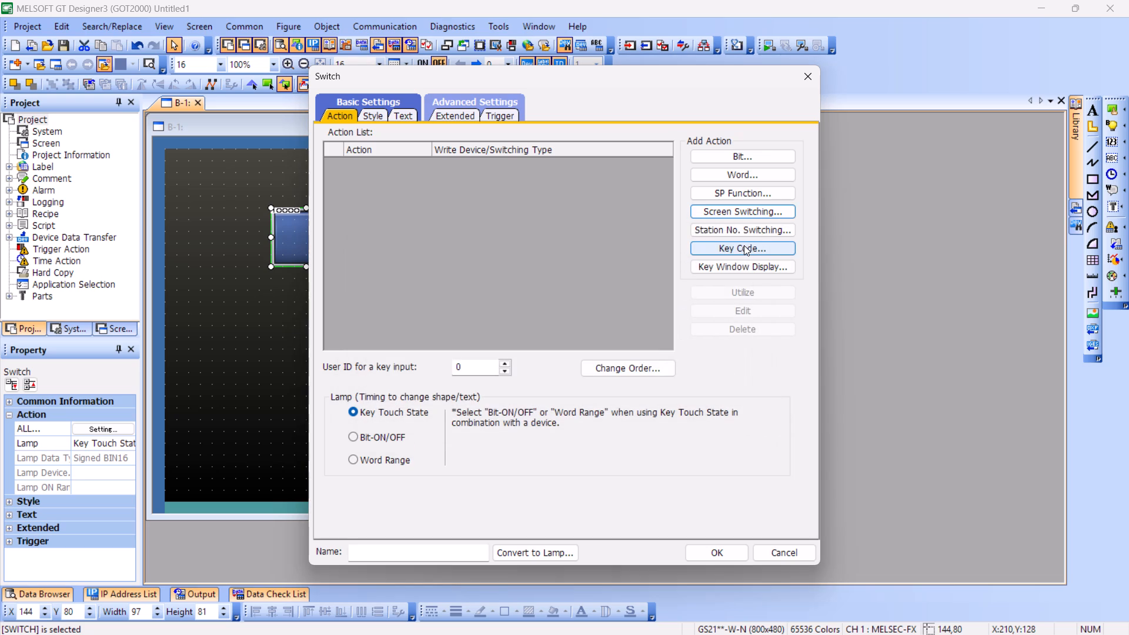
Add a momentary bit action on device X0 to the switch and apply the switch settings.
left_click(754, 158)
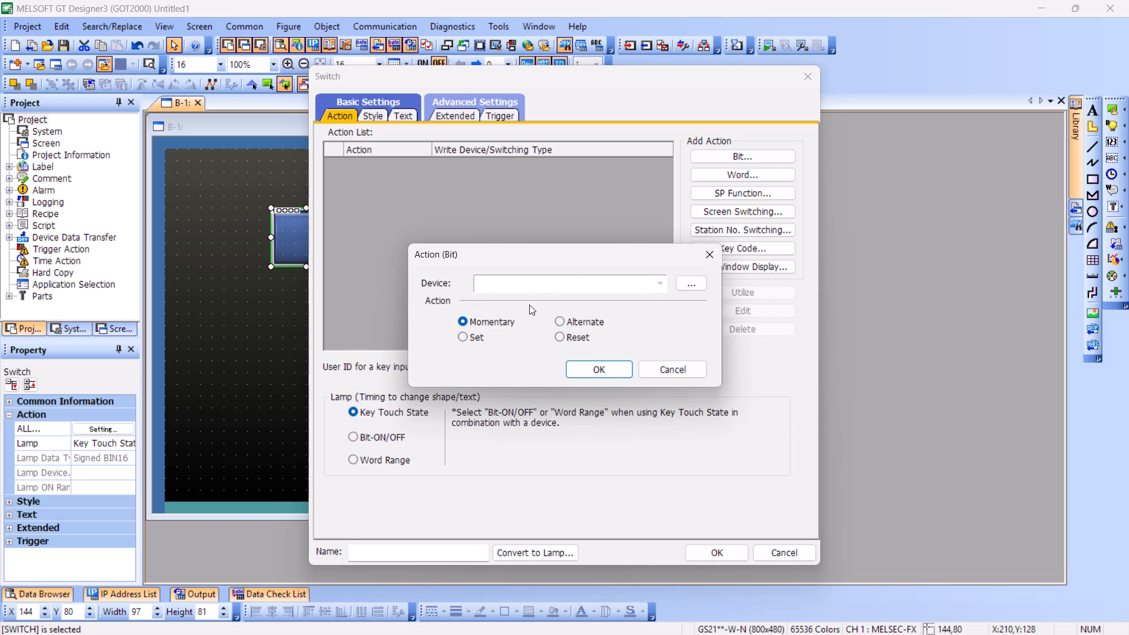
left_click(535, 283)
type("x0")
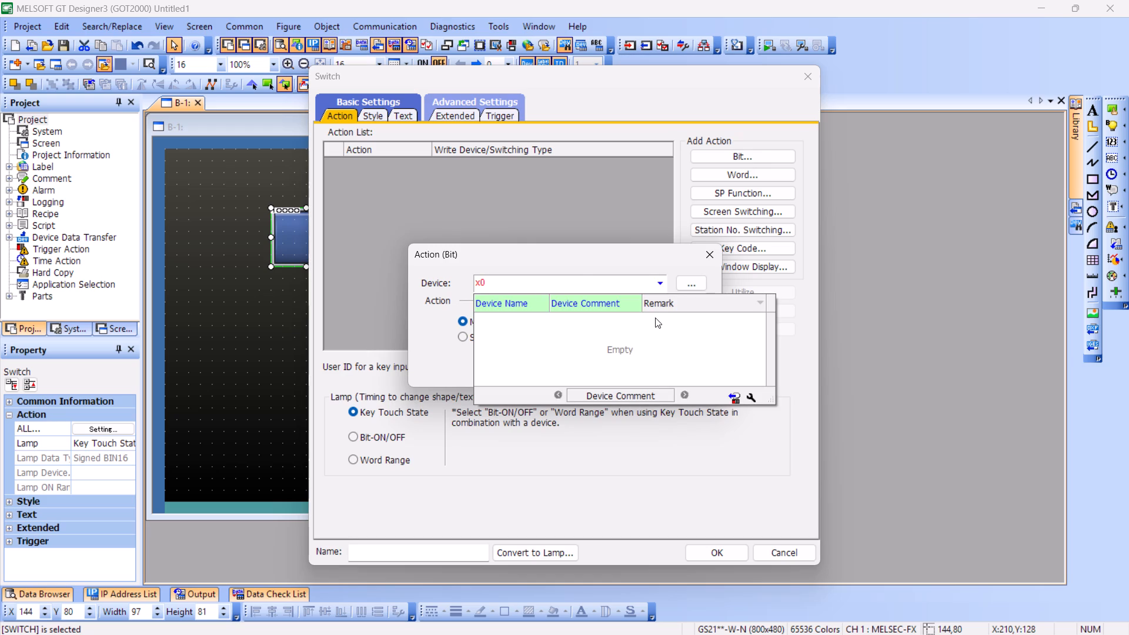
key("Return")
left_click(596, 367)
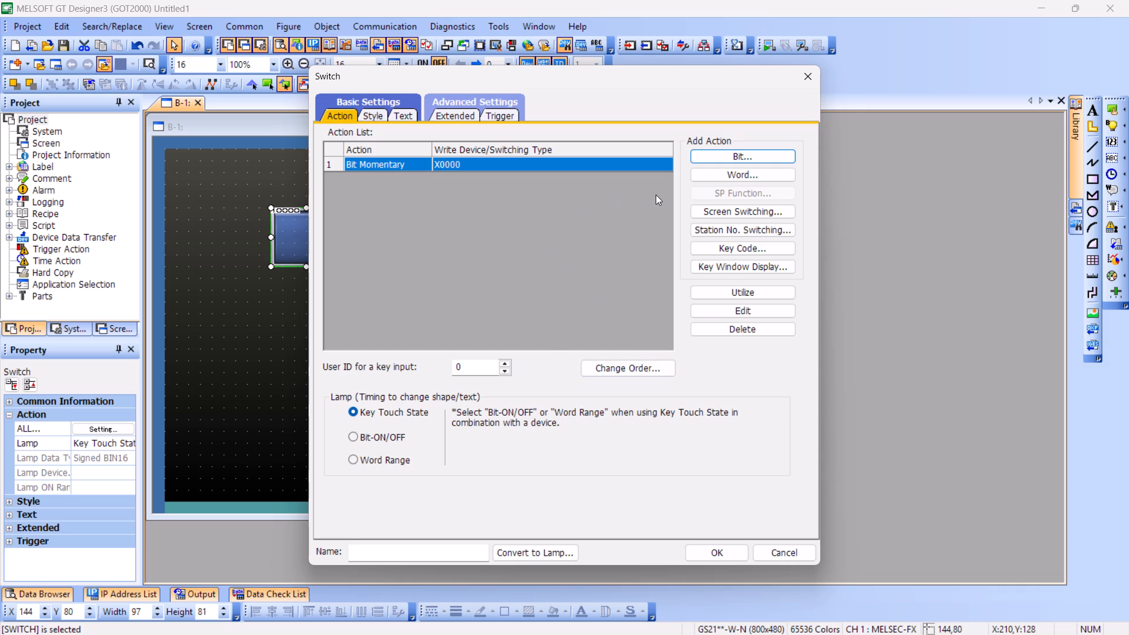
left_click(729, 555)
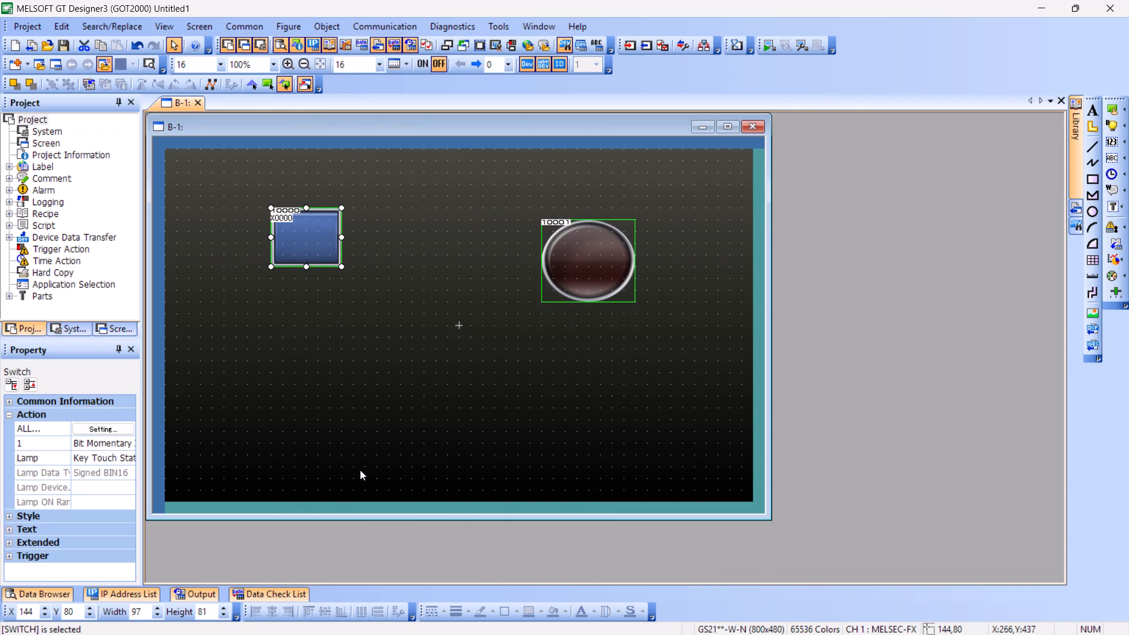
Label the X0 switch with the text START and apply the settings.
double_click(283, 227)
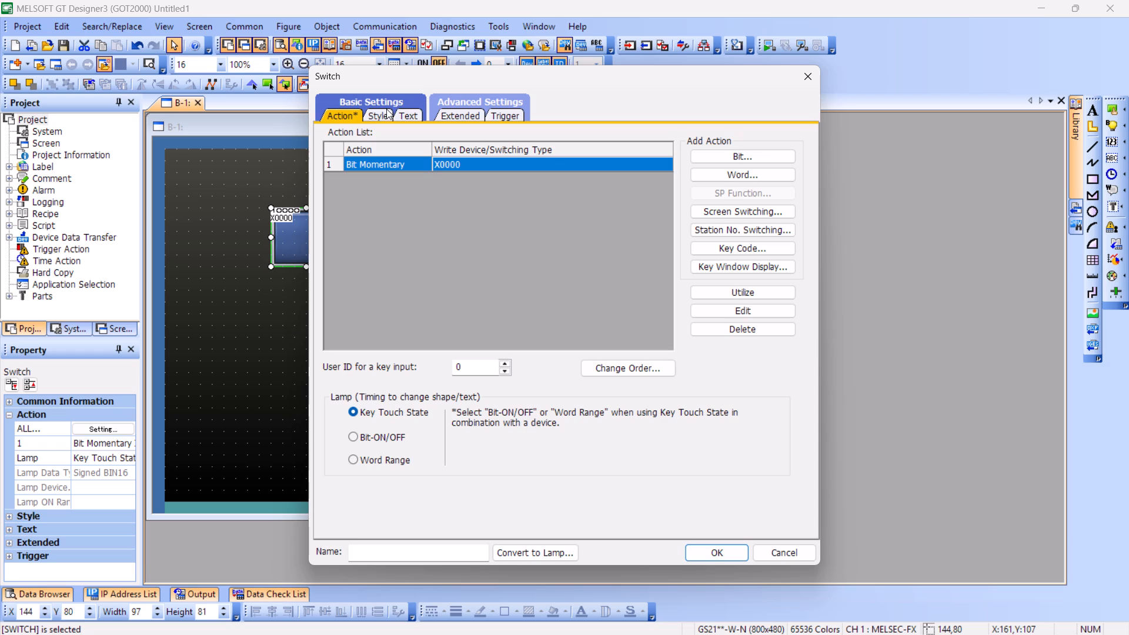
left_click(401, 119)
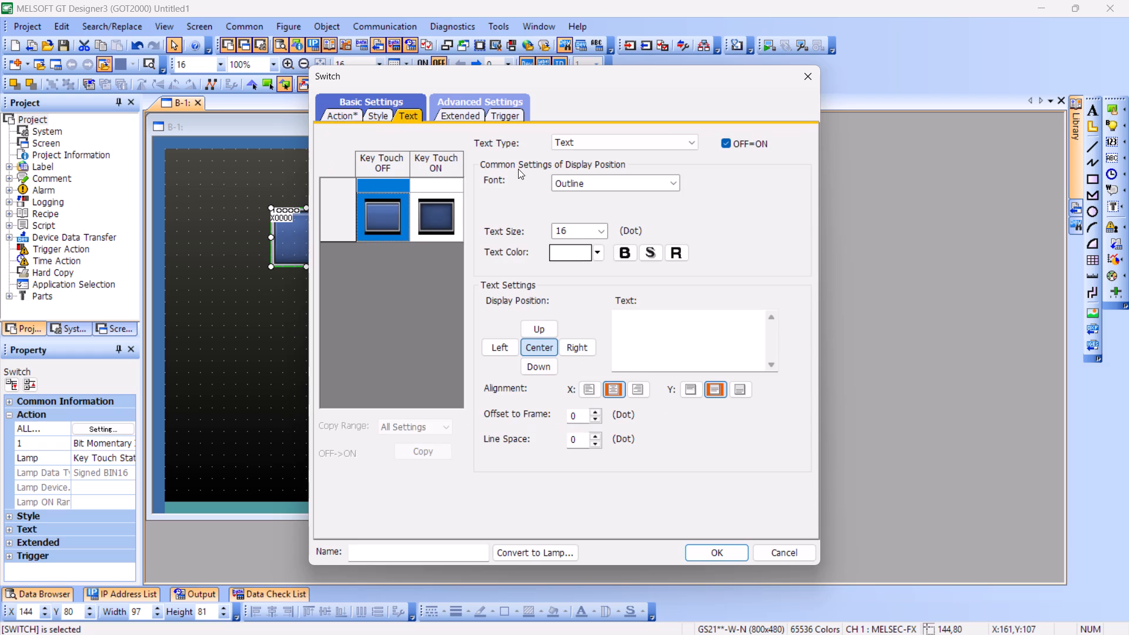
left_click(626, 326)
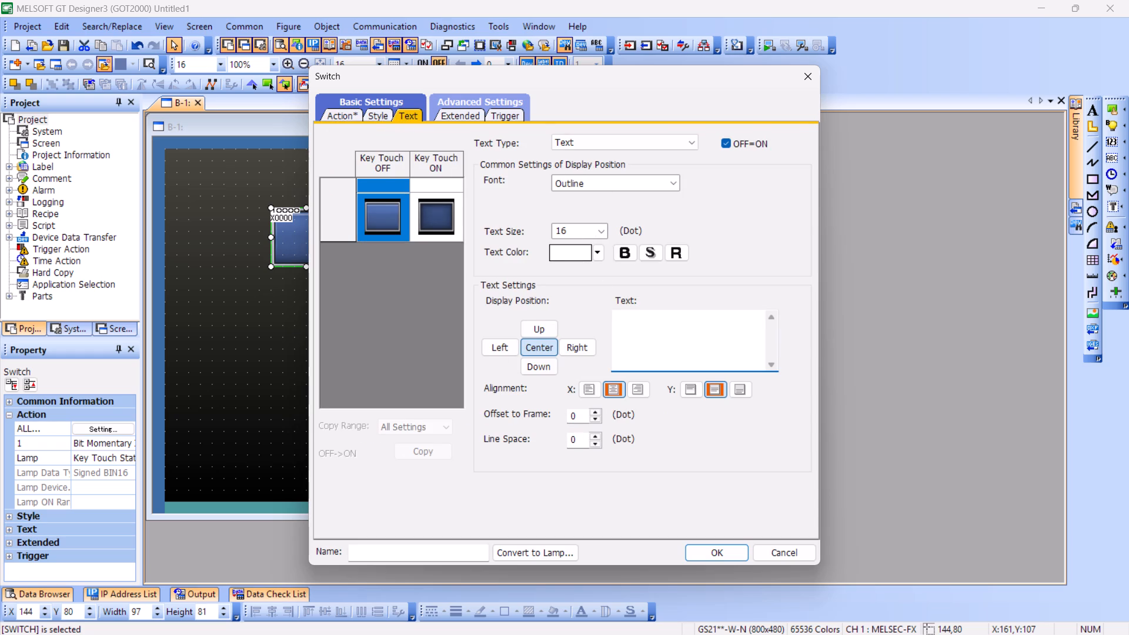
type("START")
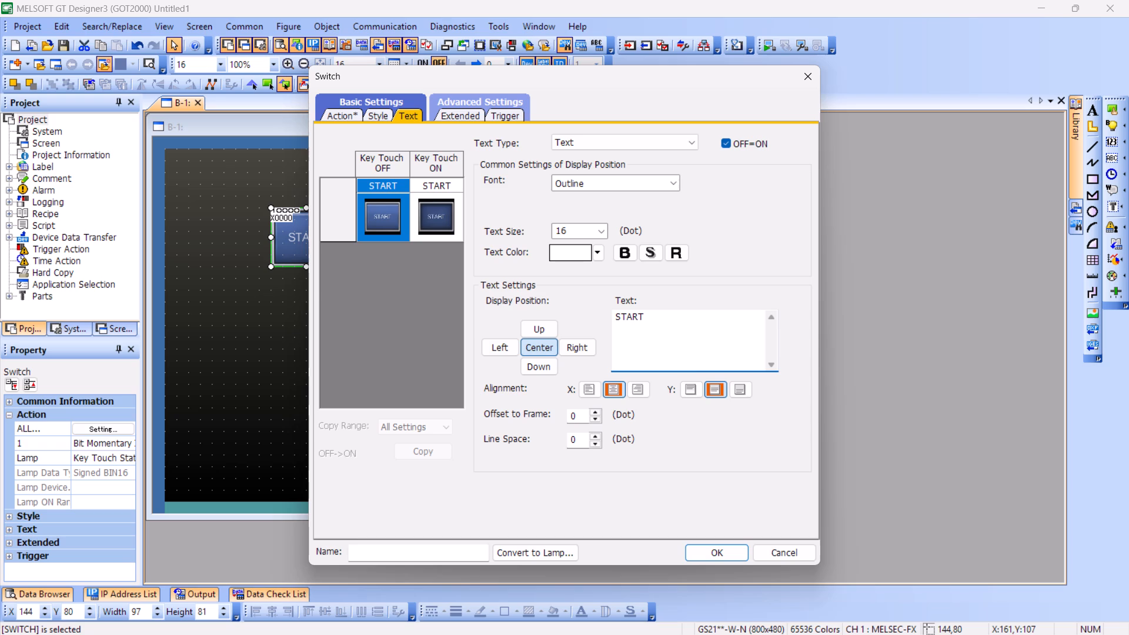
left_click(703, 556)
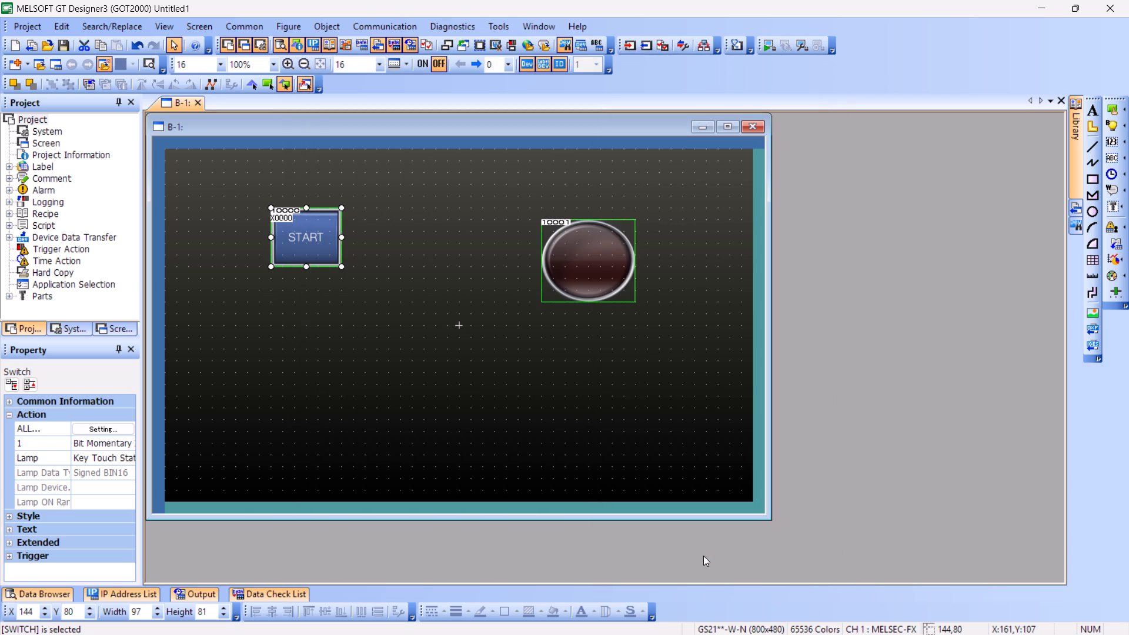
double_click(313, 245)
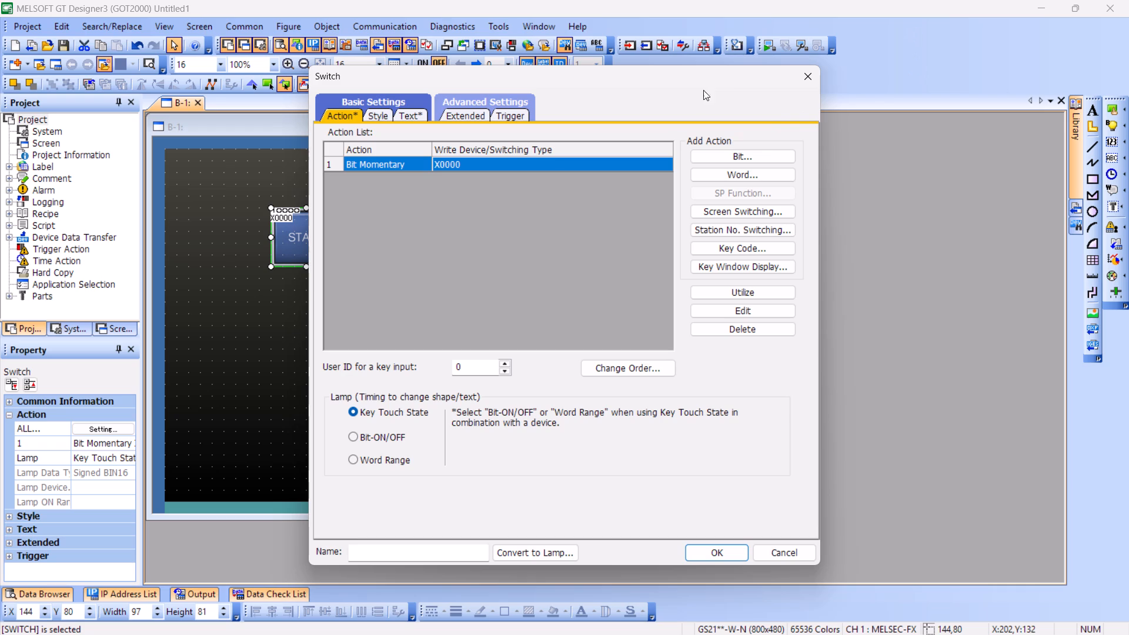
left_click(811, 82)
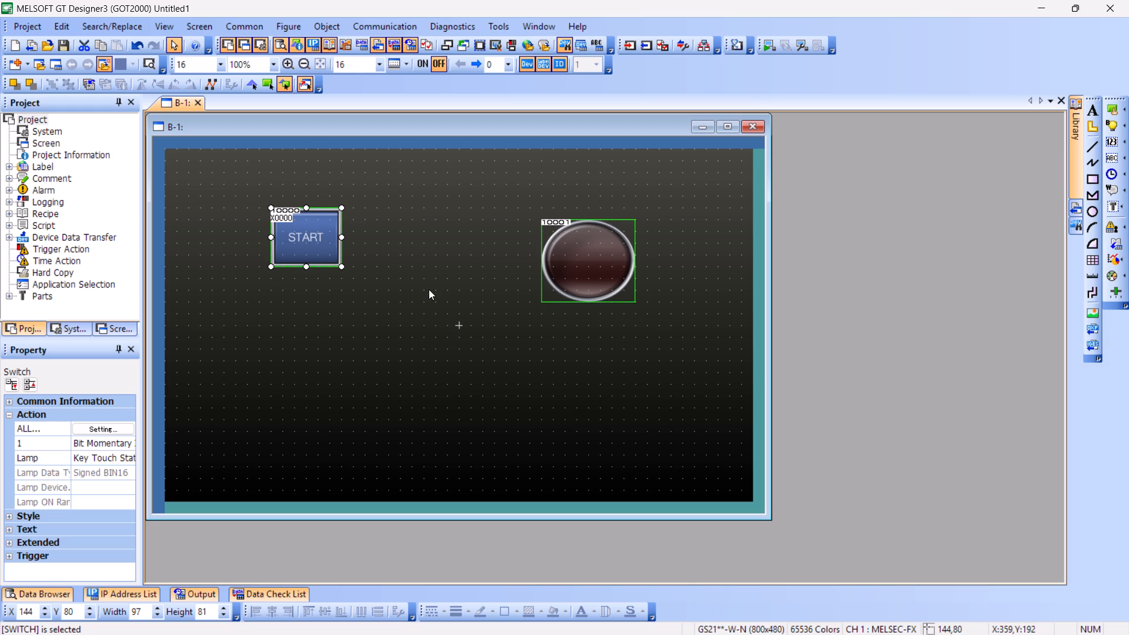
Place a second switch below the START switch at about X 96, Y 208, sized about 145 by 113.
left_click_drag(1110, 106, 653, 228)
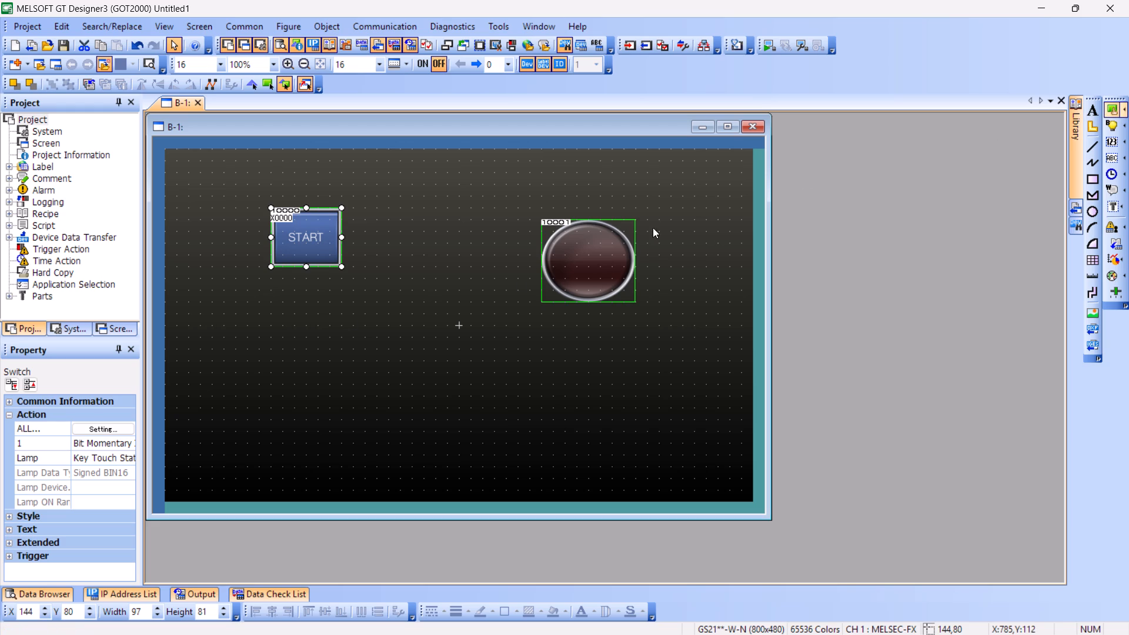
left_click_drag(653, 228, 301, 313)
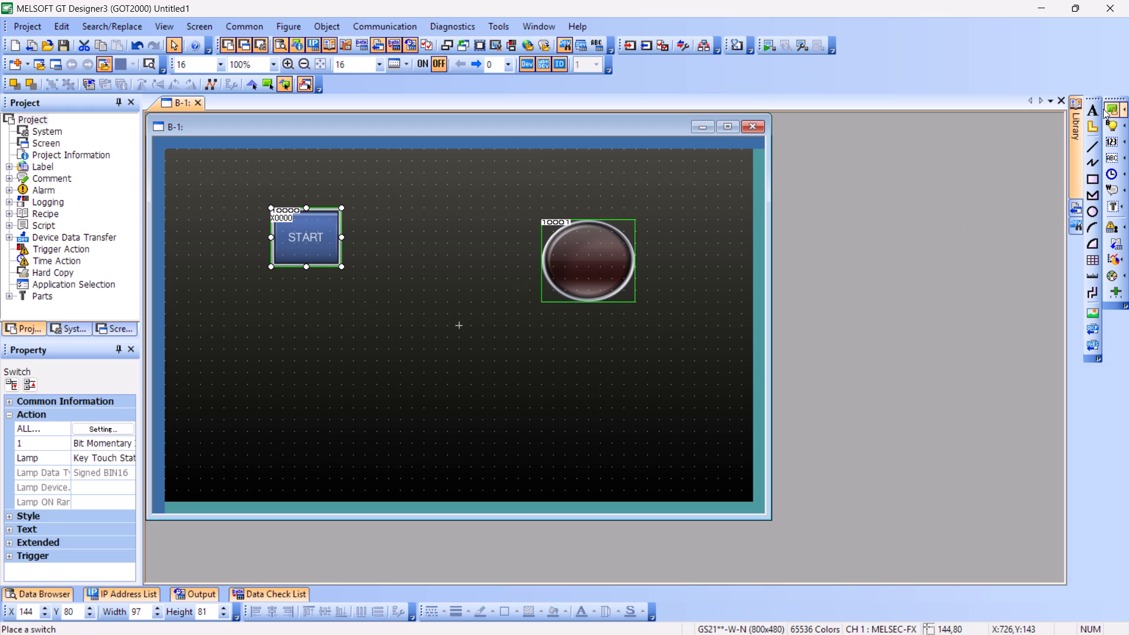
left_click(1108, 108)
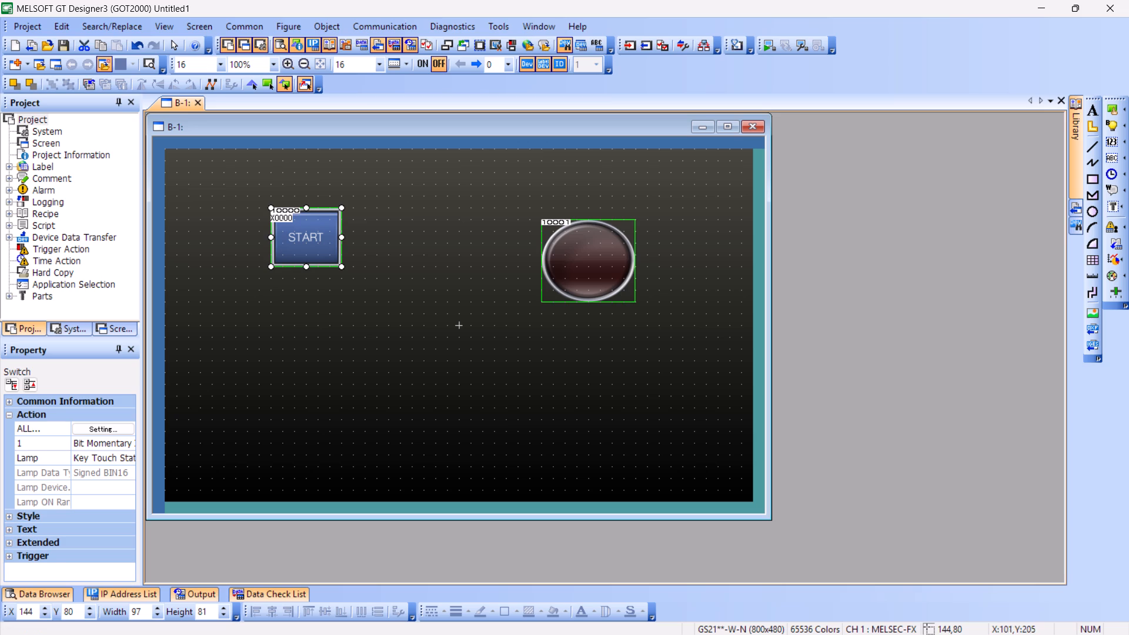
left_click_drag(238, 298, 344, 387)
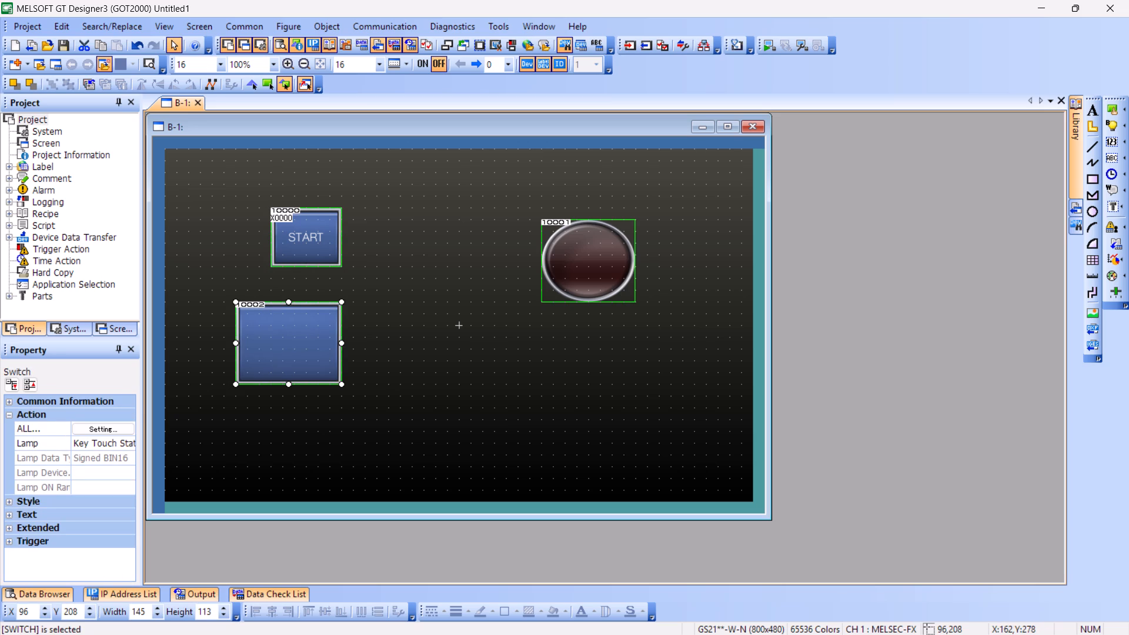
Add a momentary bit action on device X1 to the new switch below START.
double_click(284, 353)
left_click(766, 155)
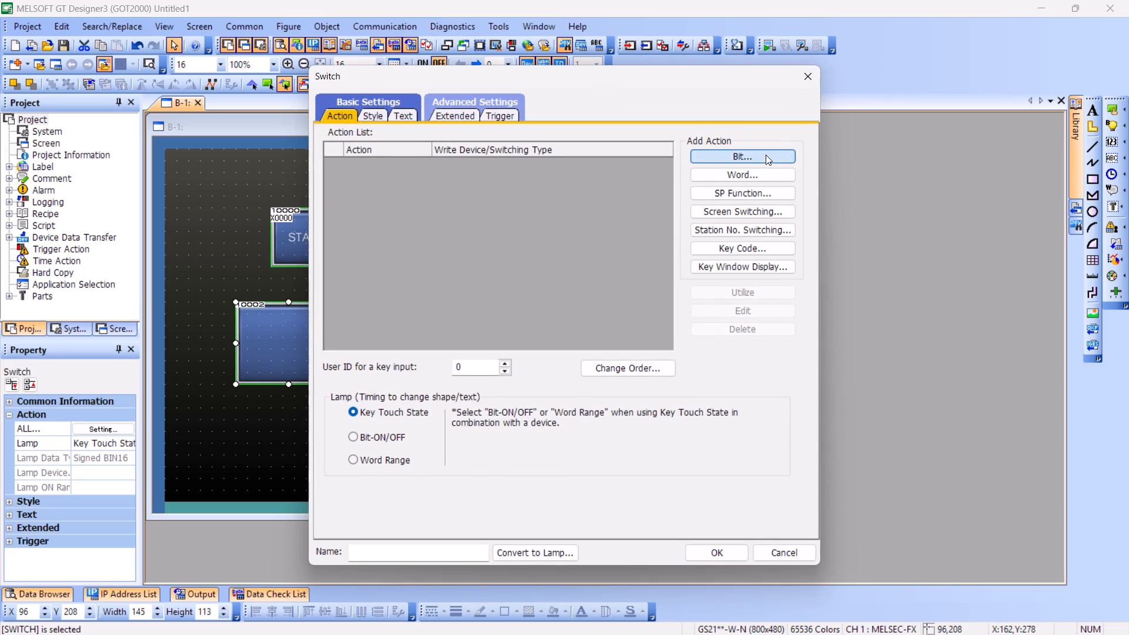
left_click(522, 288)
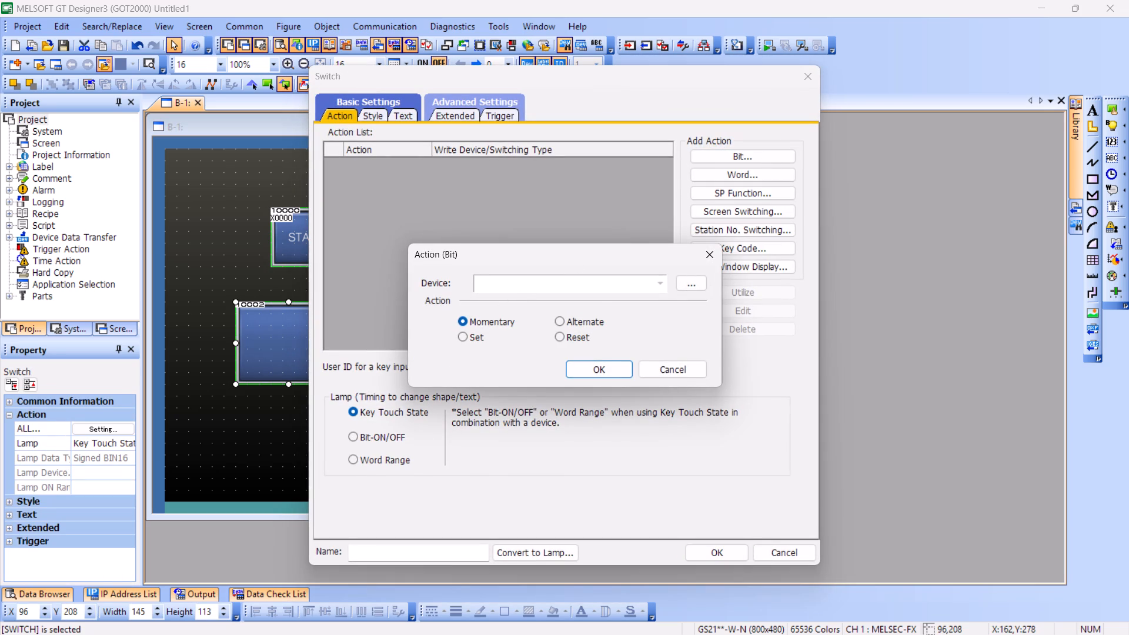
type("X1")
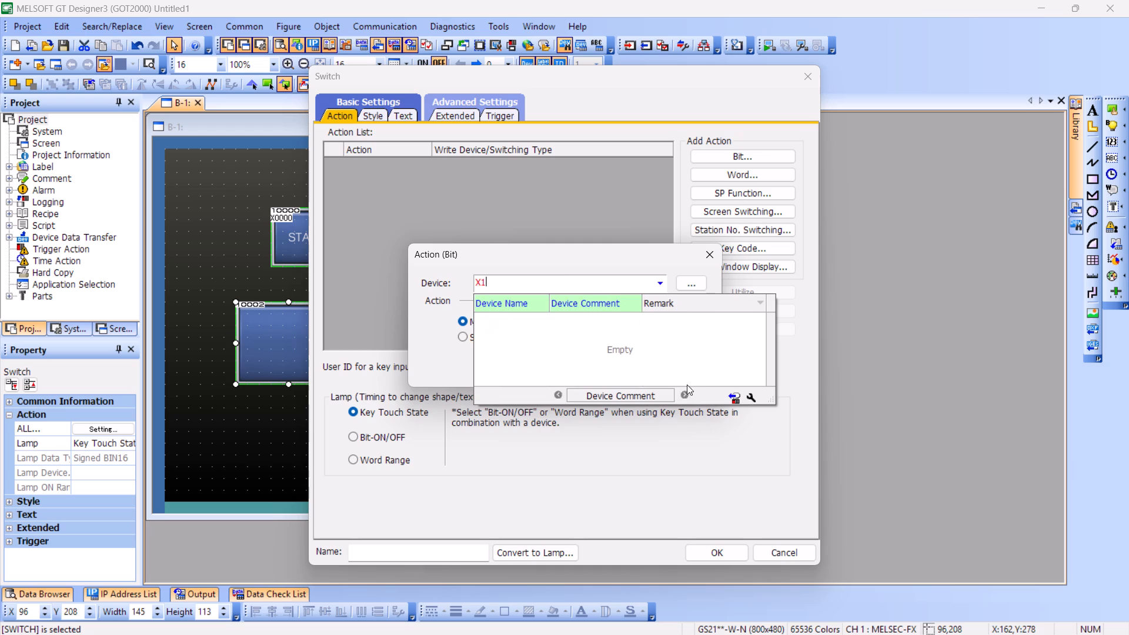
key("Return")
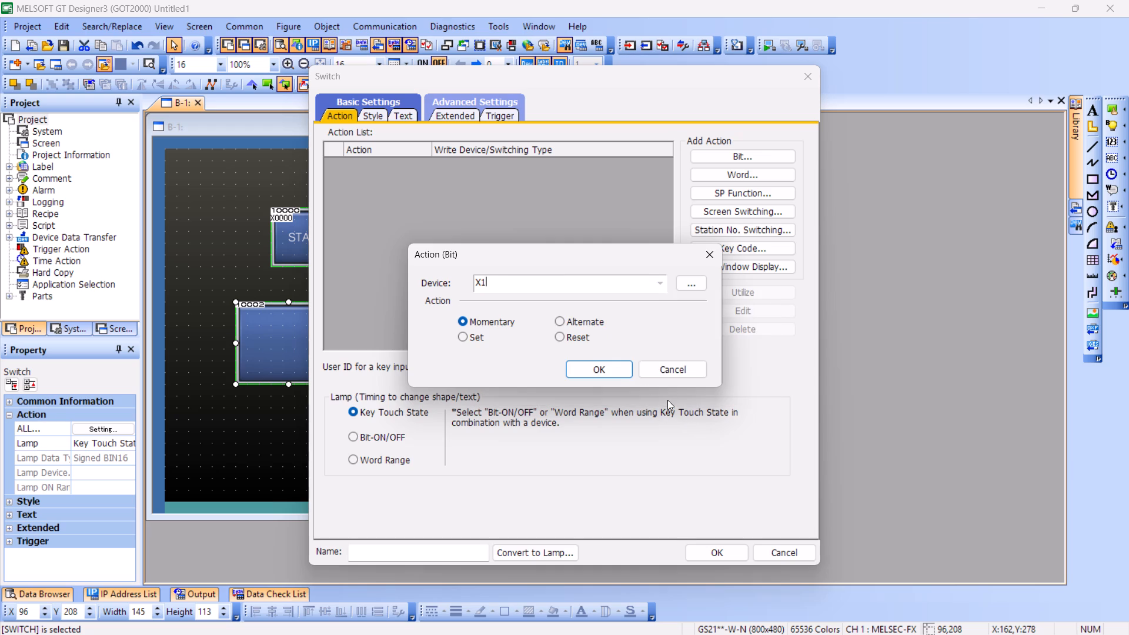
left_click(604, 366)
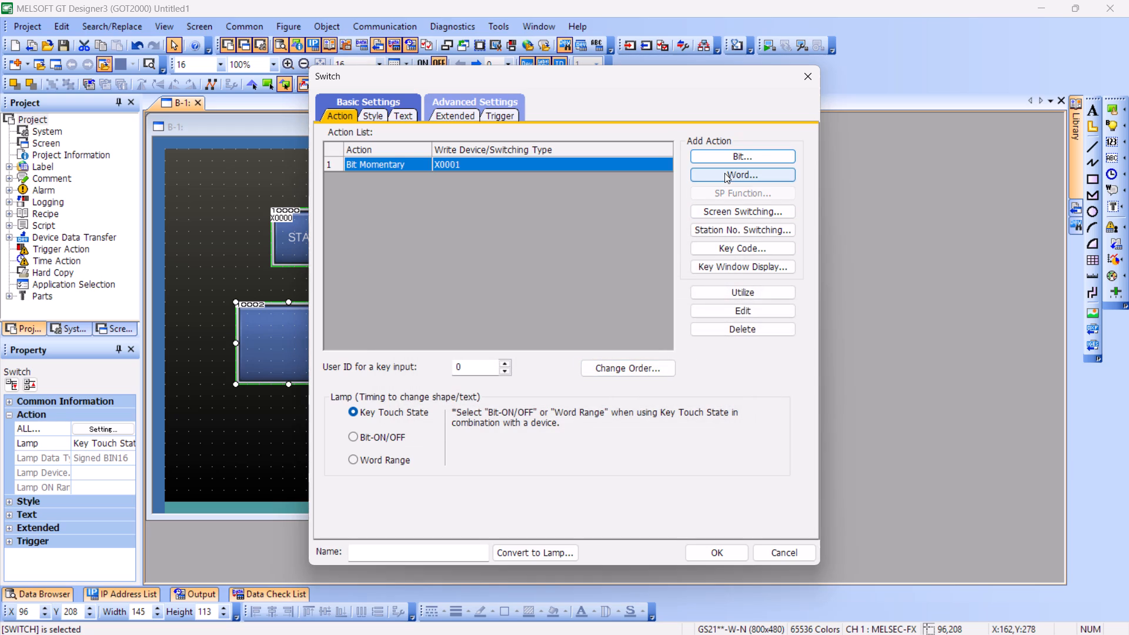
Label the X1 switch with the text STOP and apply its settings.
left_click(392, 114)
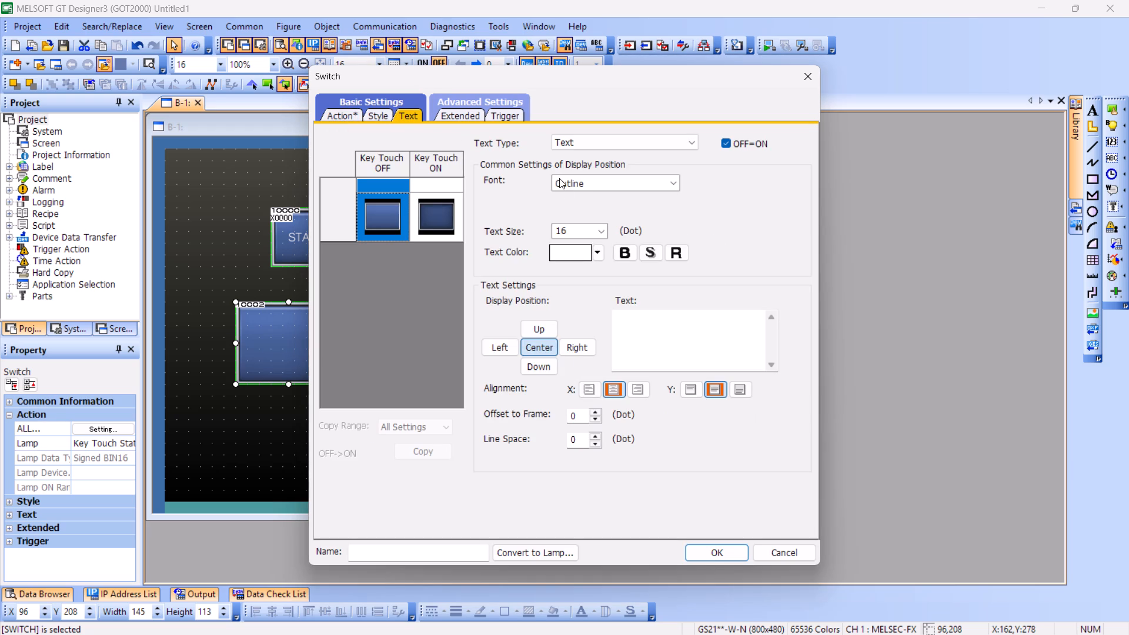
left_click(636, 327)
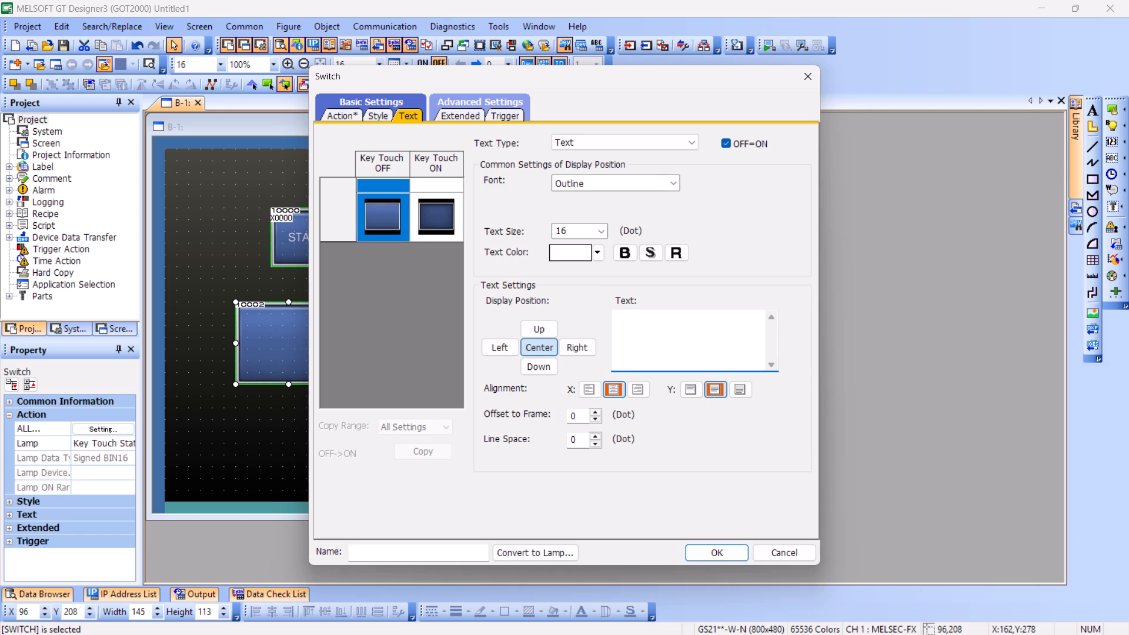
type("ST")
type("OP")
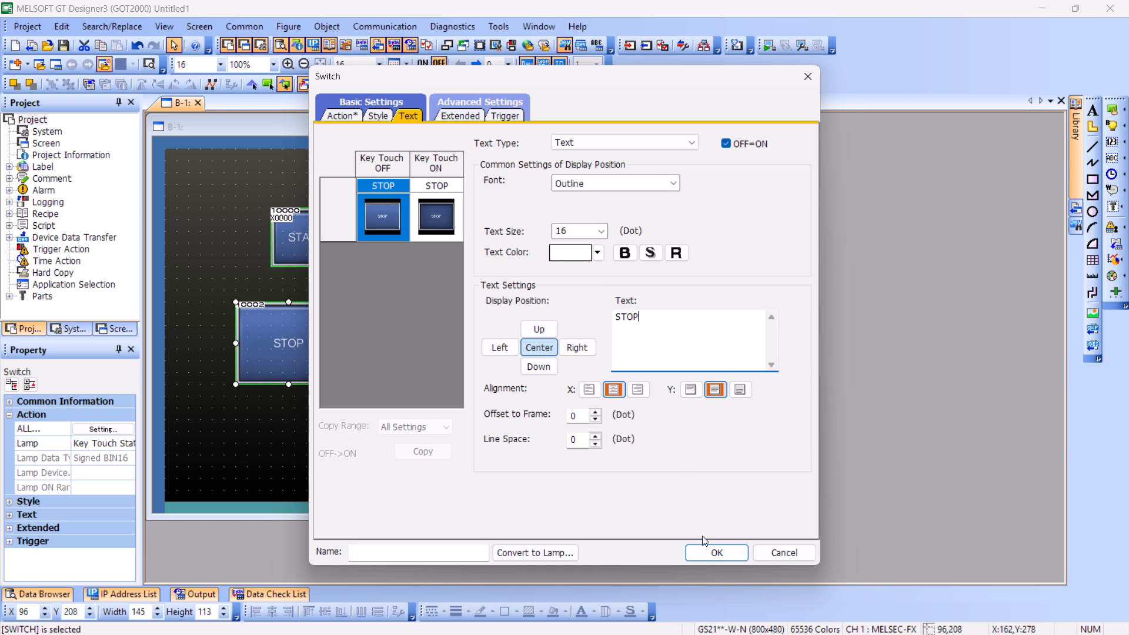
left_click(701, 557)
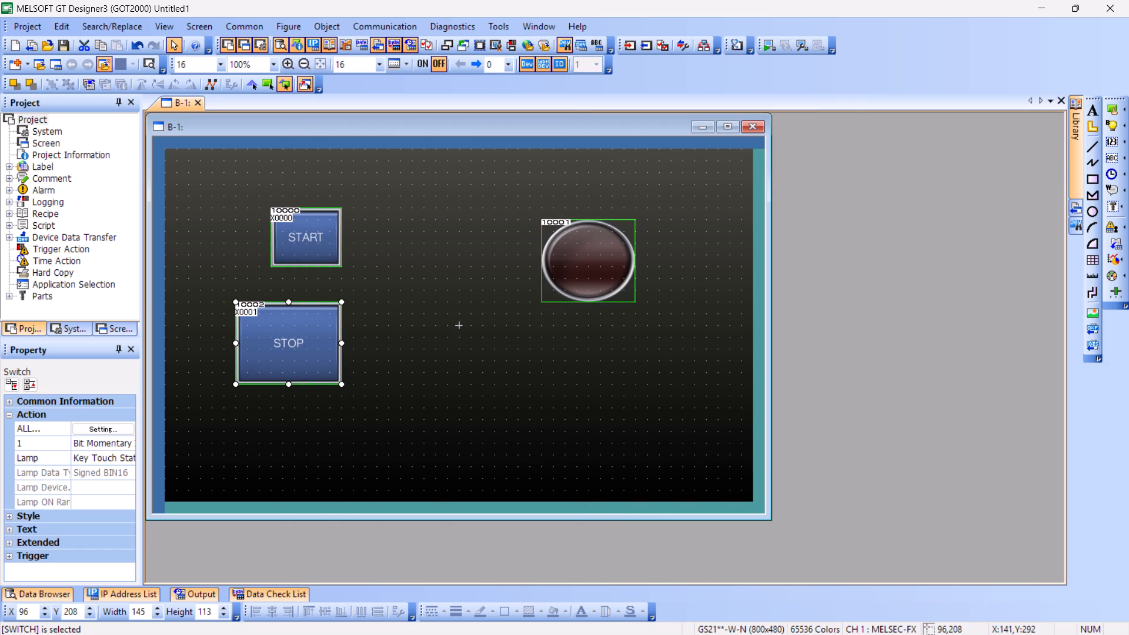
Resize the STOP switch to about 97 by 81 and move it up beneath START at X 144, Y 176.
left_click_drag(233, 383, 263, 362)
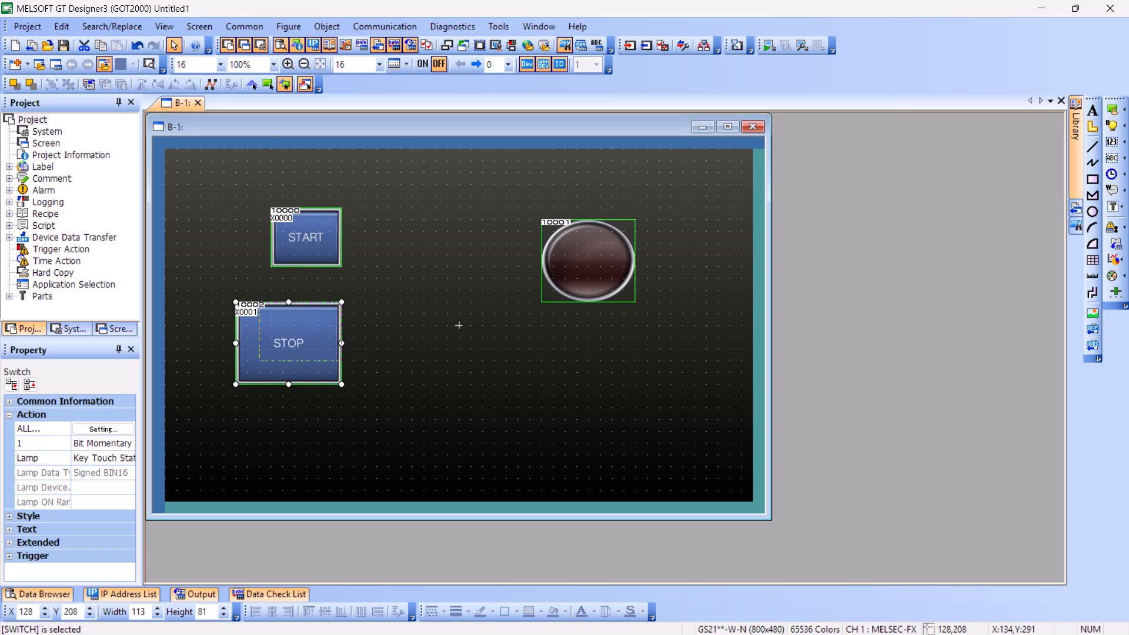
left_click_drag(263, 362, 263, 363)
left_click_drag(294, 343, 310, 323)
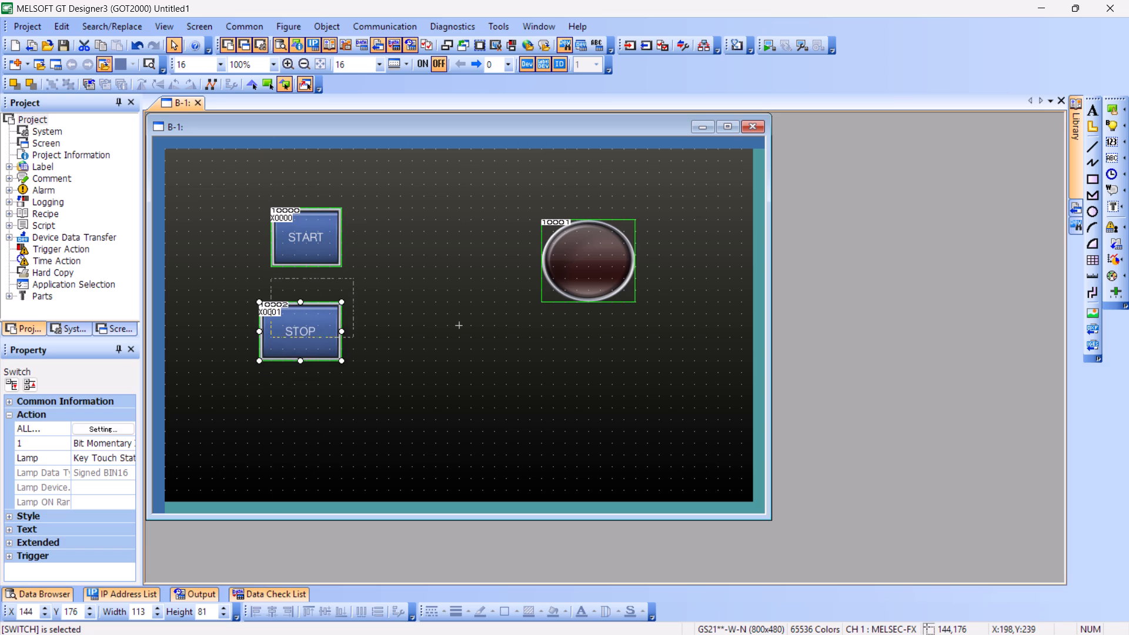
left_click_drag(310, 323, 310, 325)
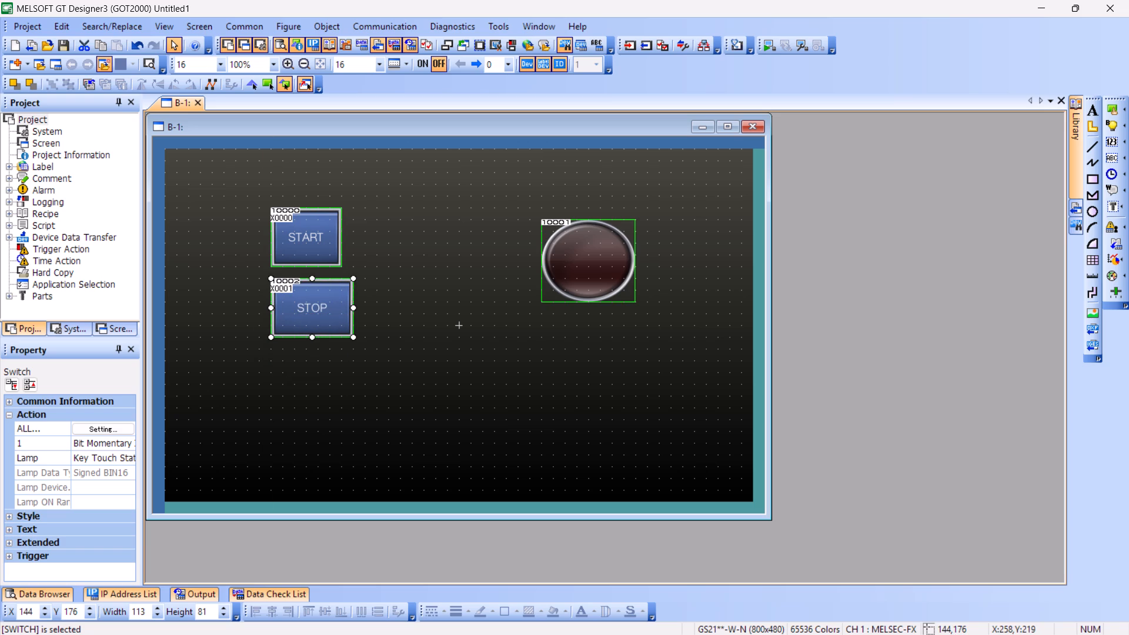
left_click_drag(354, 309, 345, 308)
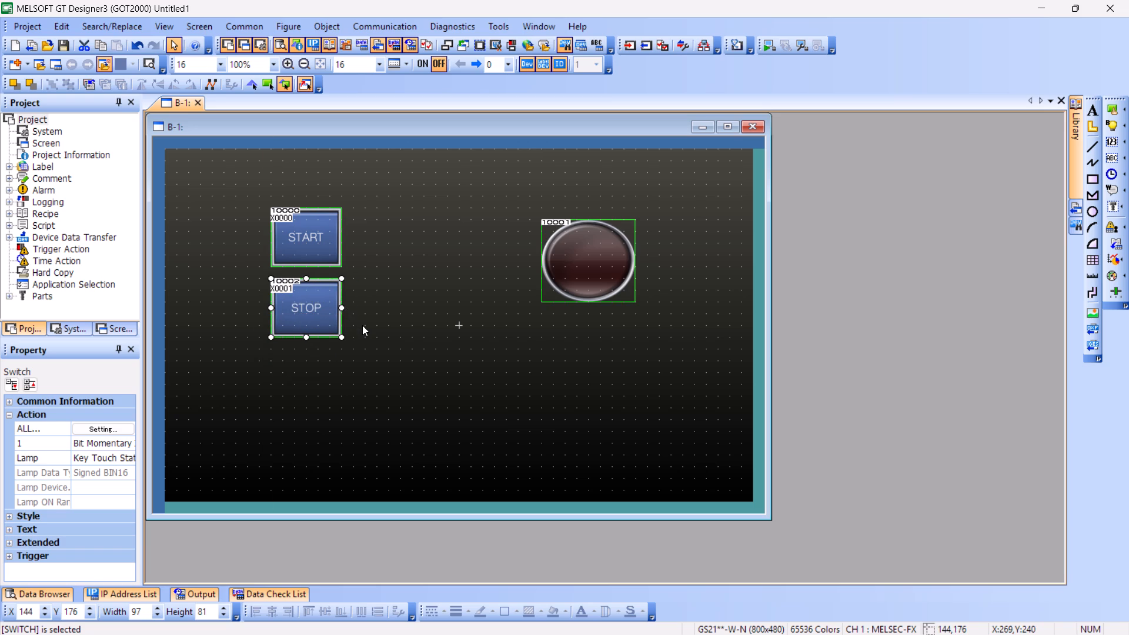
left_click(362, 325)
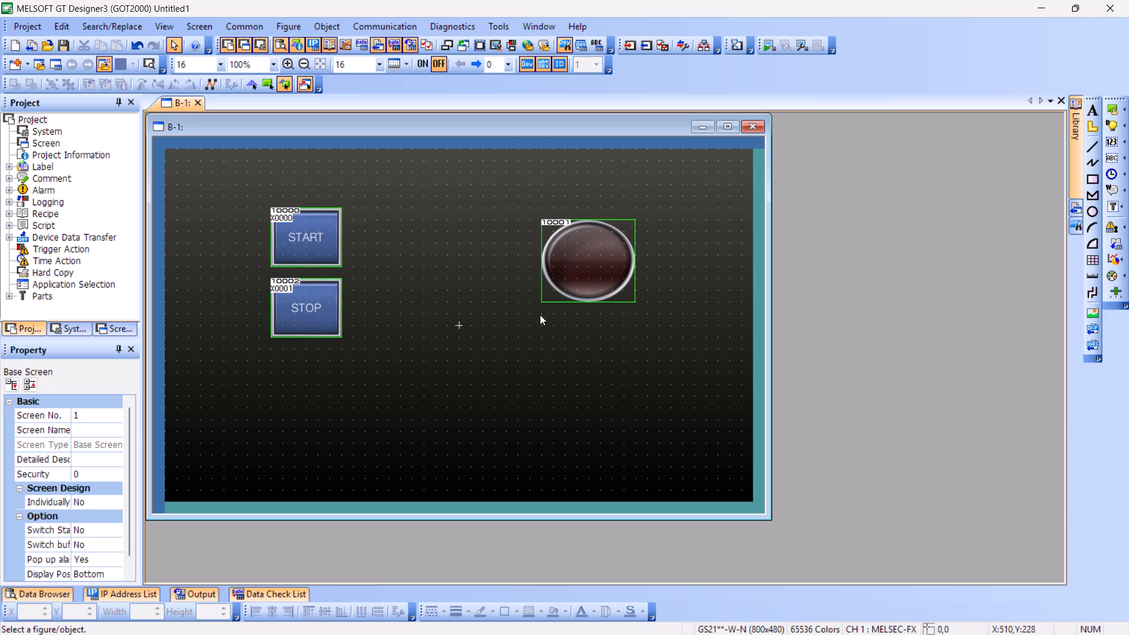
Place a second bit lamp directly below the existing lamp at X 512, Y 224, about 129 by 97.
left_click(1115, 129)
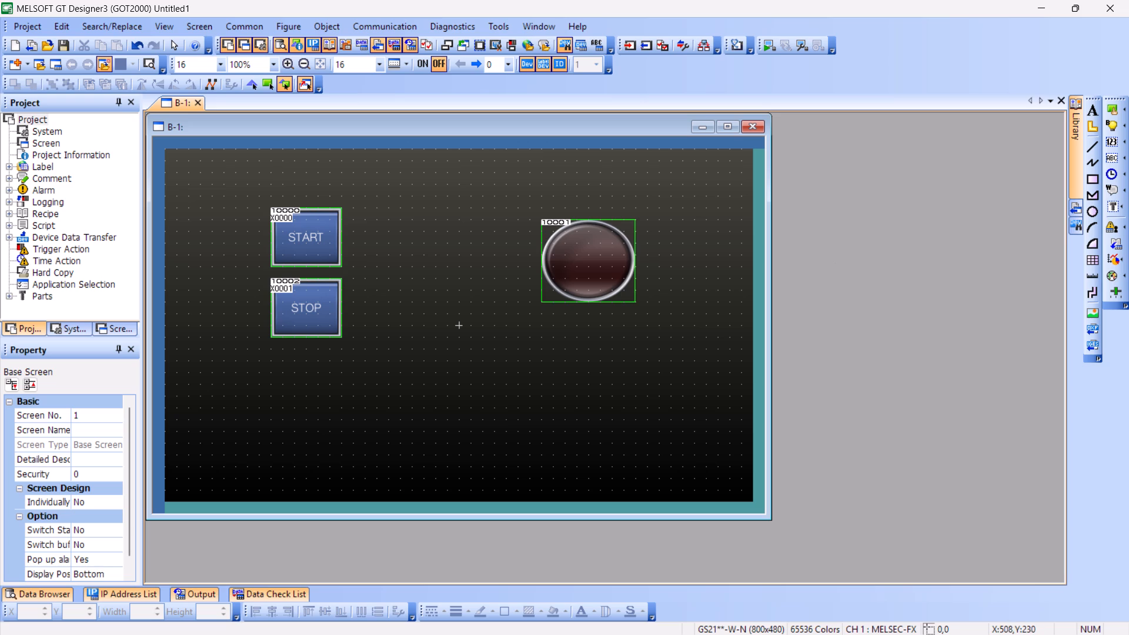
left_click_drag(542, 317, 640, 389)
left_click_drag(542, 407, 636, 467)
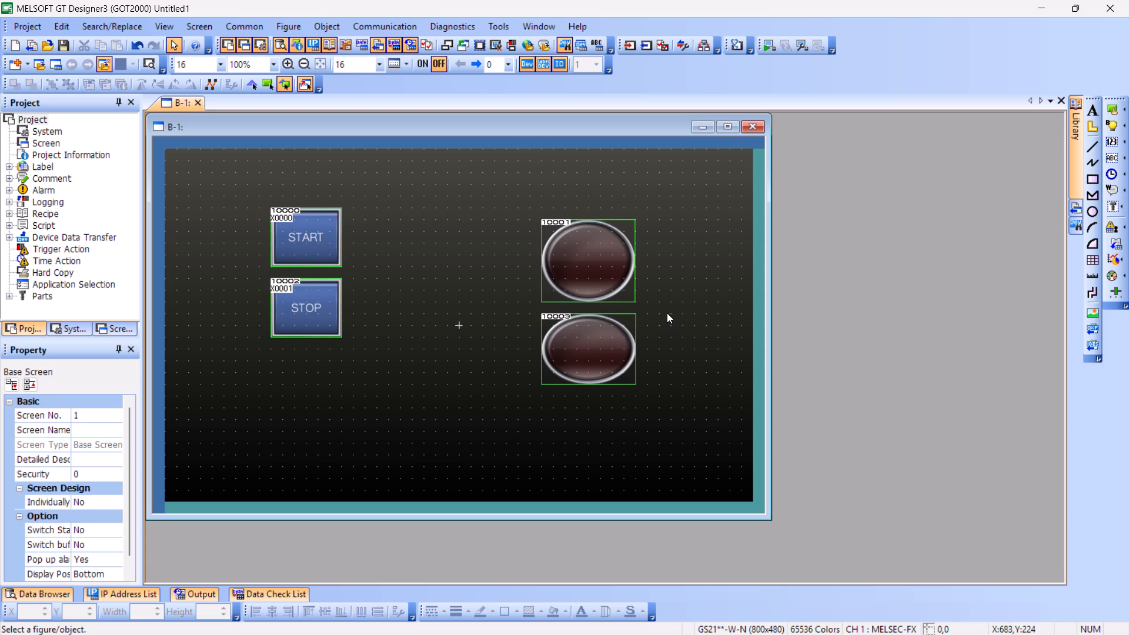
Place a third bit lamp below the second at X 512, Y 336, sized about 129 by 97.
left_click(1110, 129)
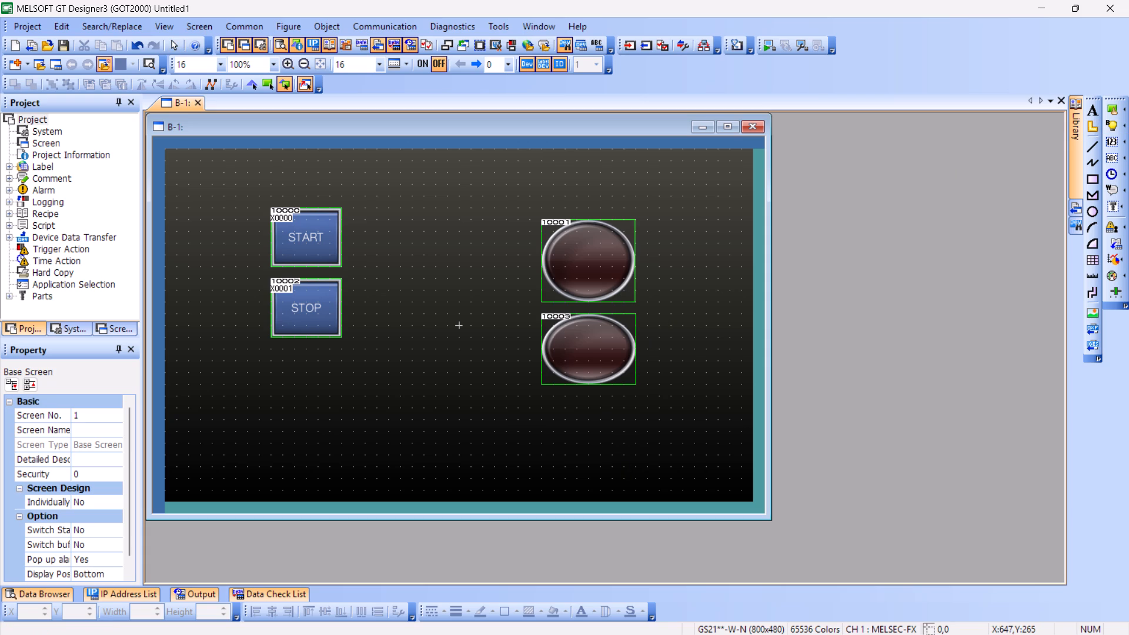
left_click_drag(544, 400, 633, 452)
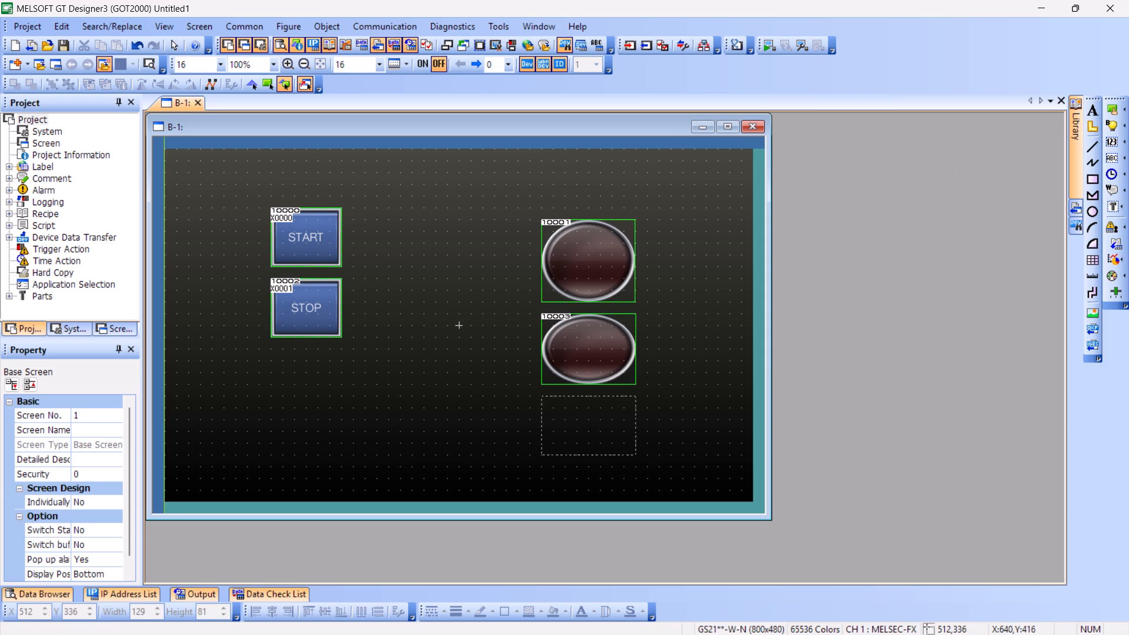
left_click_drag(633, 452, 636, 453)
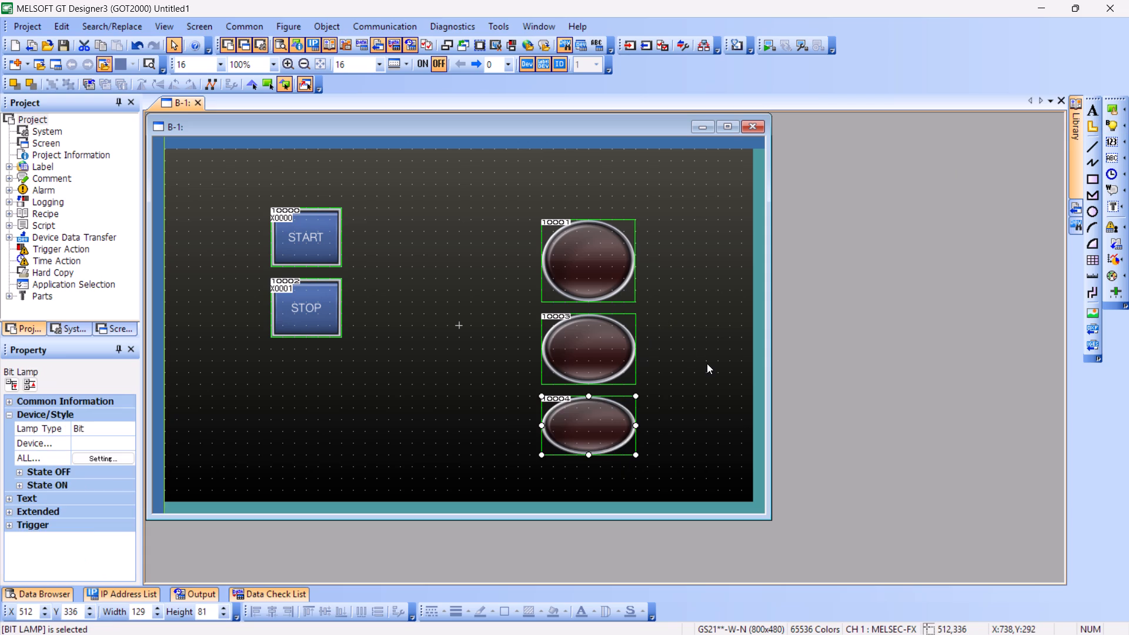
left_click_drag(589, 456, 587, 463)
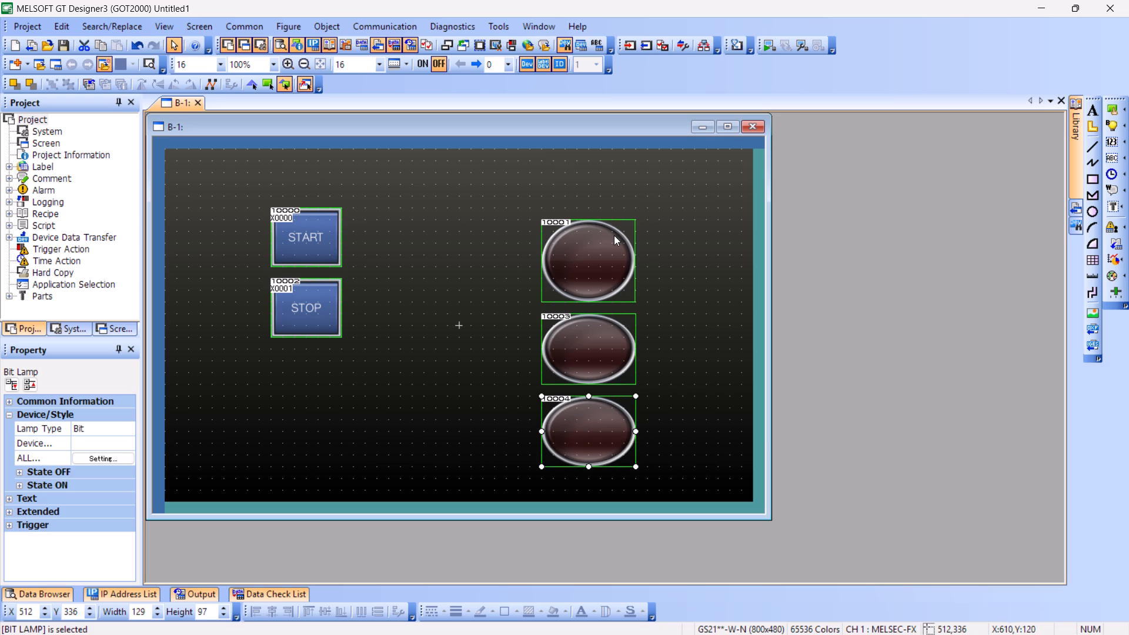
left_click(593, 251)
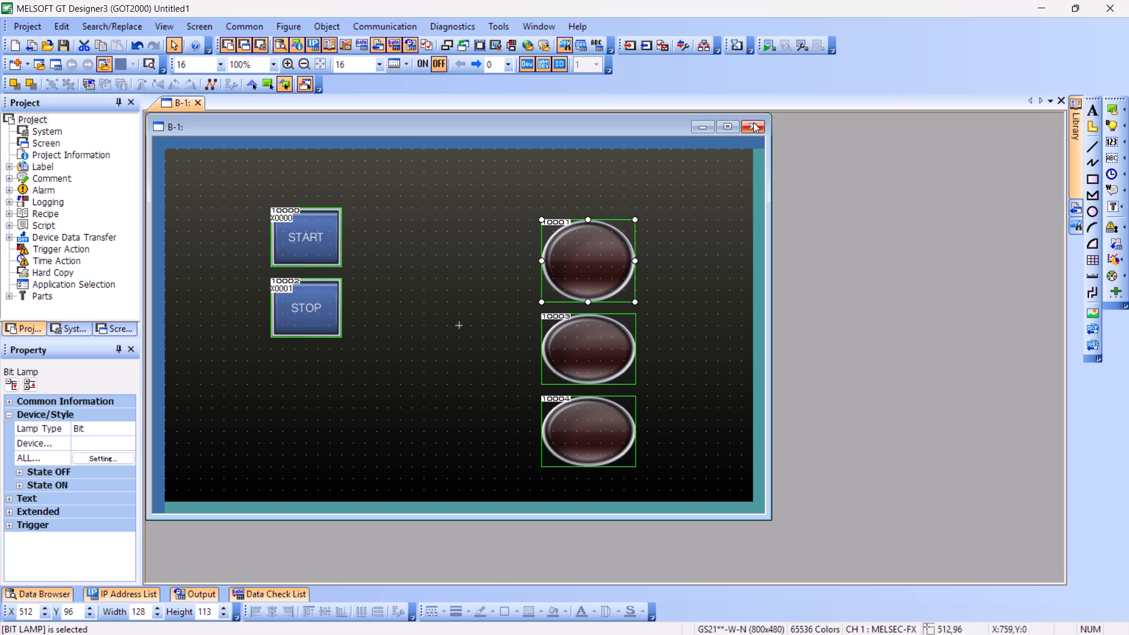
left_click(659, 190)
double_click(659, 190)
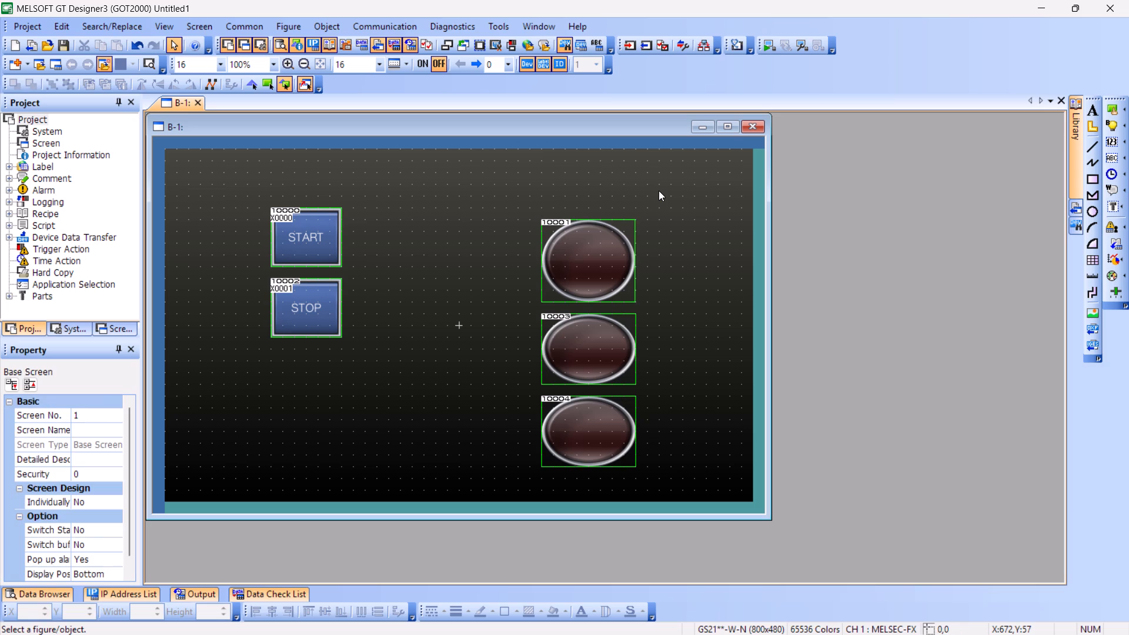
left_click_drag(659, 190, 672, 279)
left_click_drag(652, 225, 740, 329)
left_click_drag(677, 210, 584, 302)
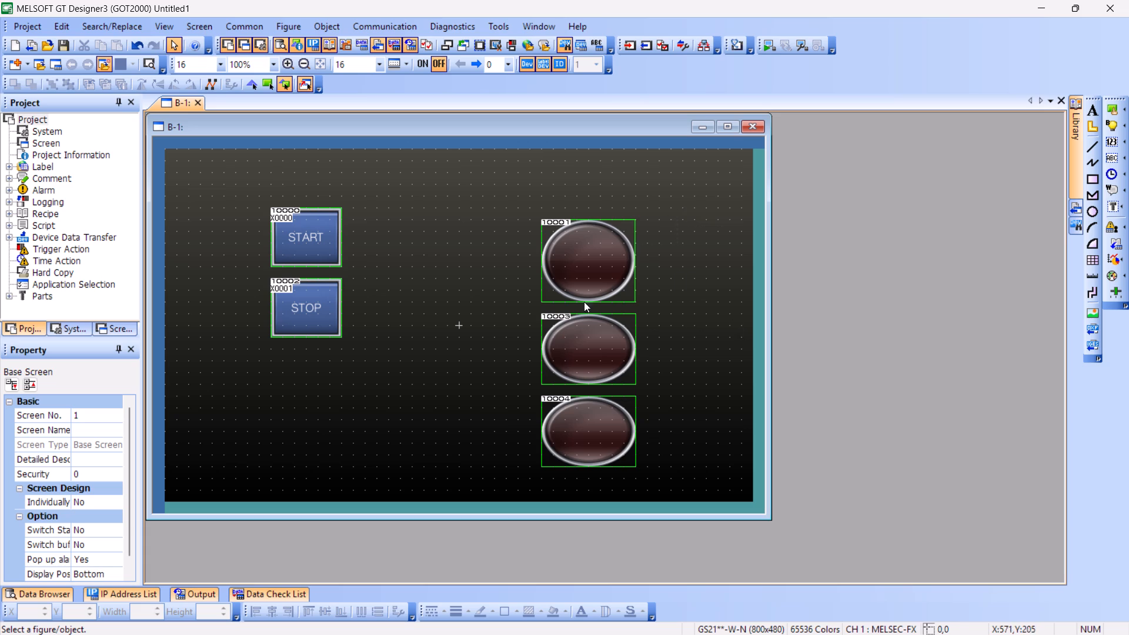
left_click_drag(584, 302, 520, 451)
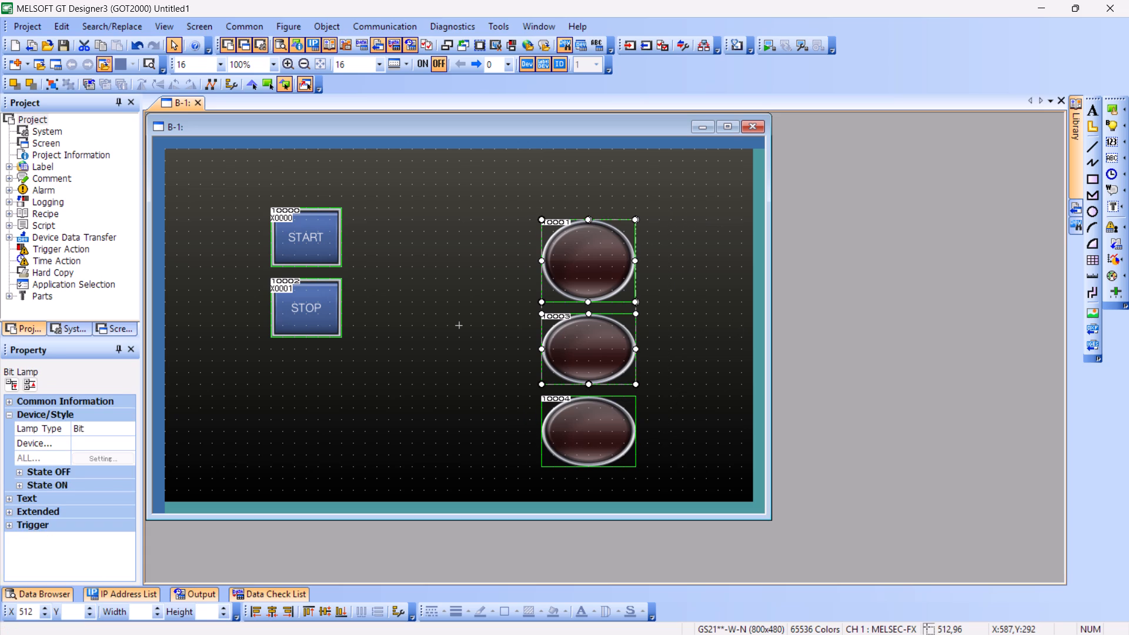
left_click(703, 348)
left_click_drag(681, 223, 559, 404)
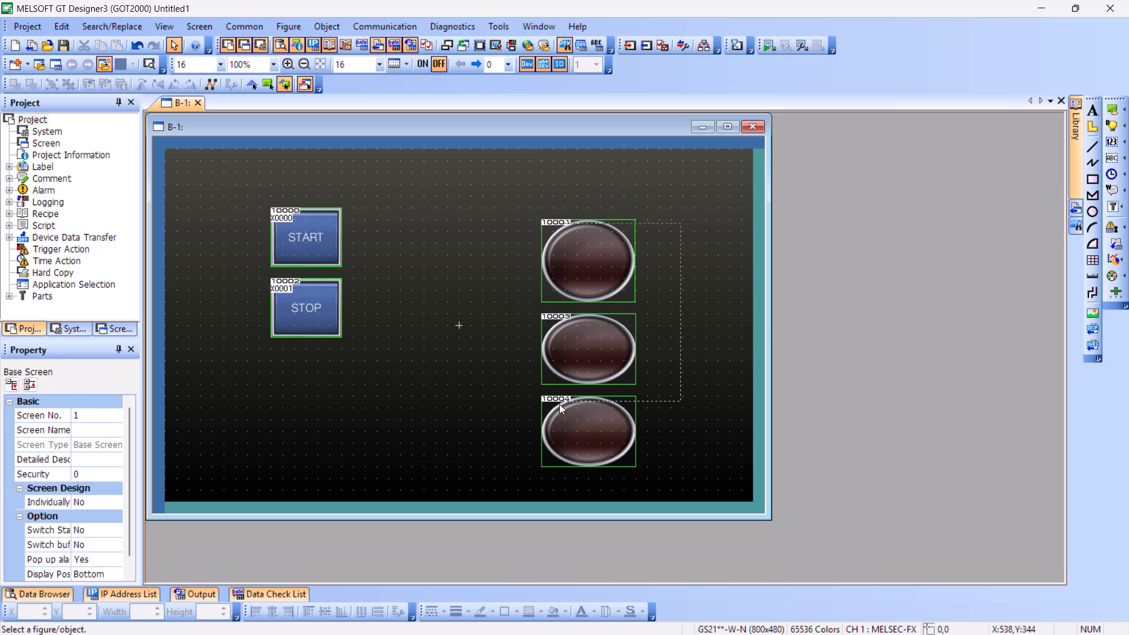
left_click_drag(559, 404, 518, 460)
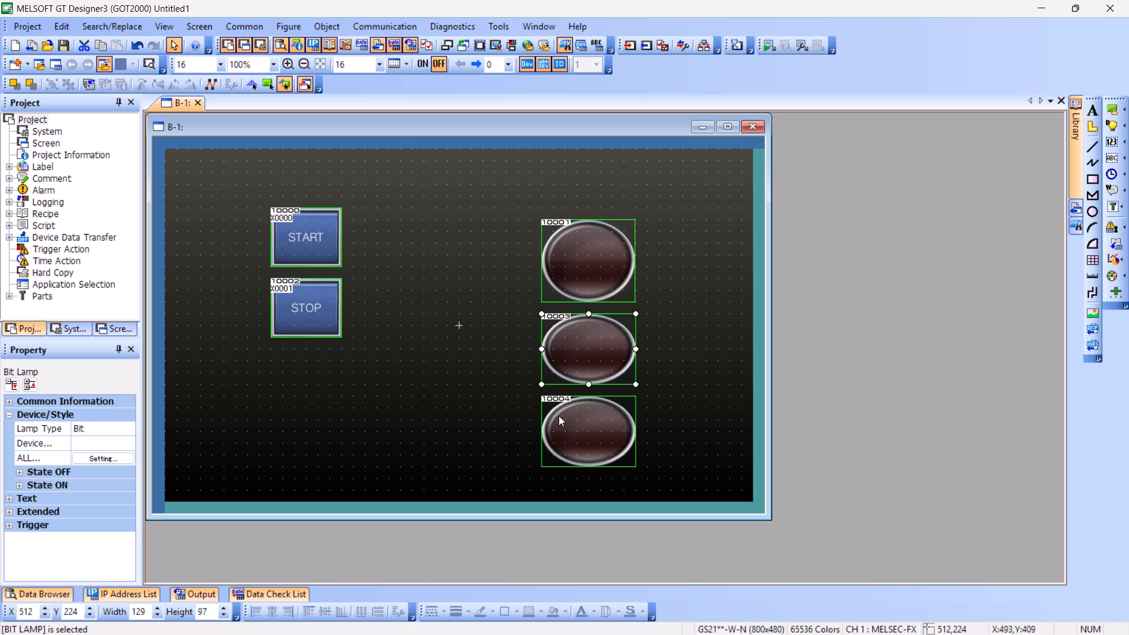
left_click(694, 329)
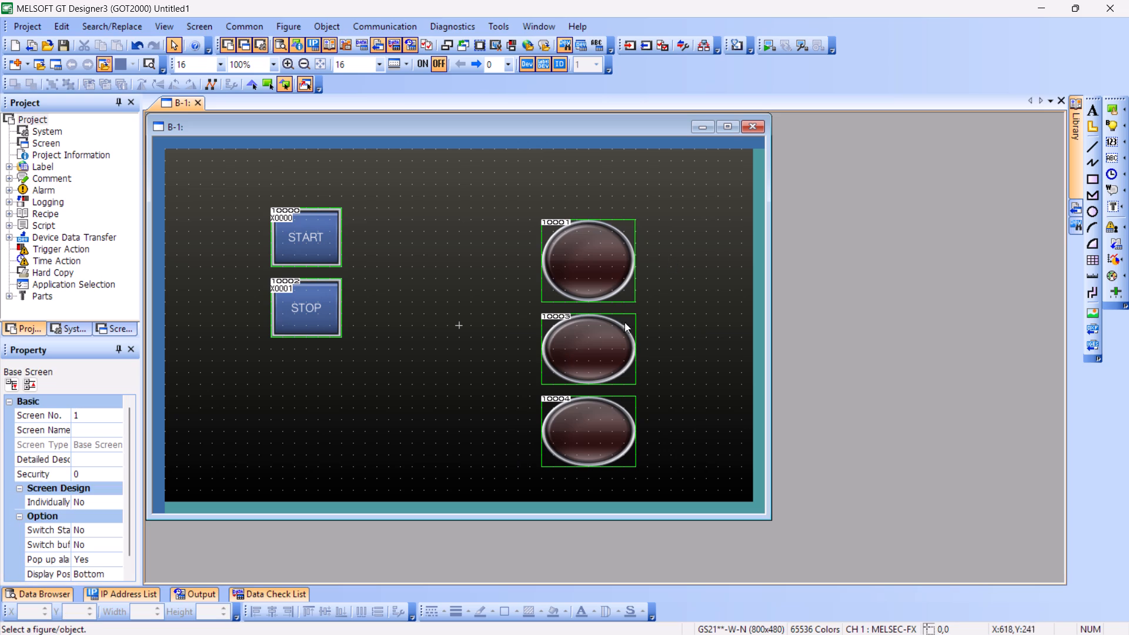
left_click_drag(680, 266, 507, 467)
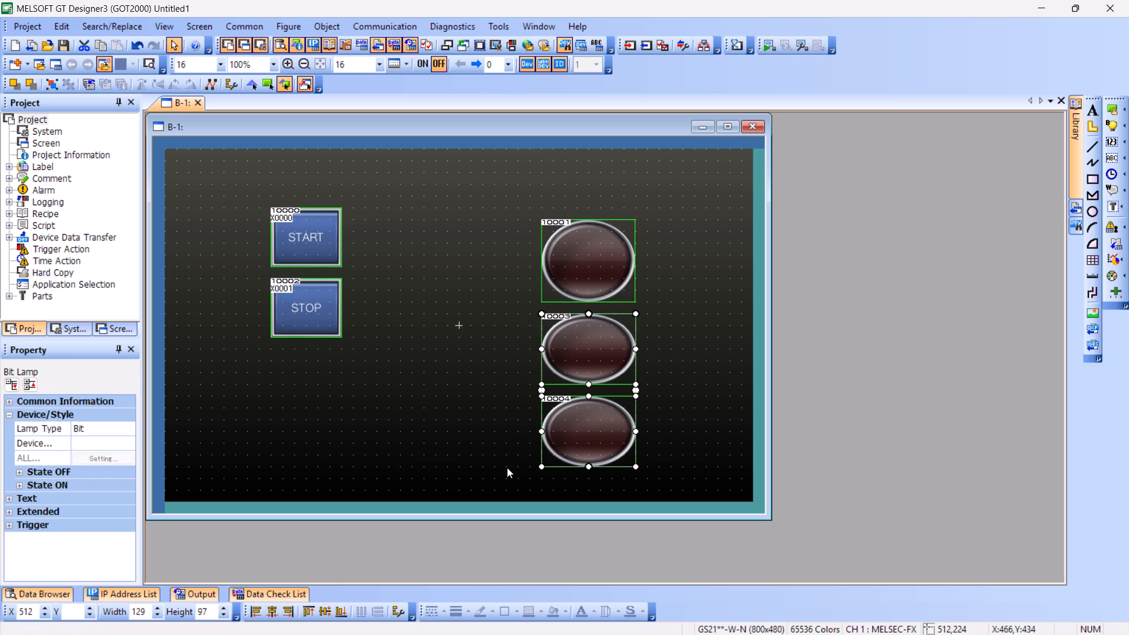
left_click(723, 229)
Move all three lamps together closer to the switches, with the top lamp at about X 352, Y 32.
left_click_drag(695, 197, 505, 471)
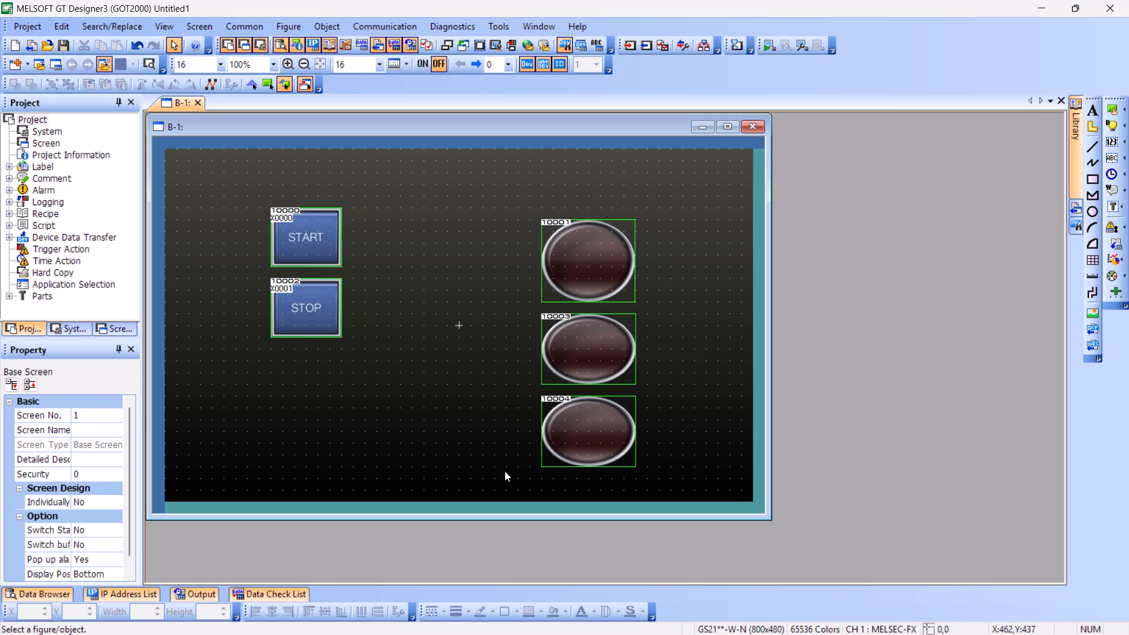
left_click_drag(505, 471, 503, 483)
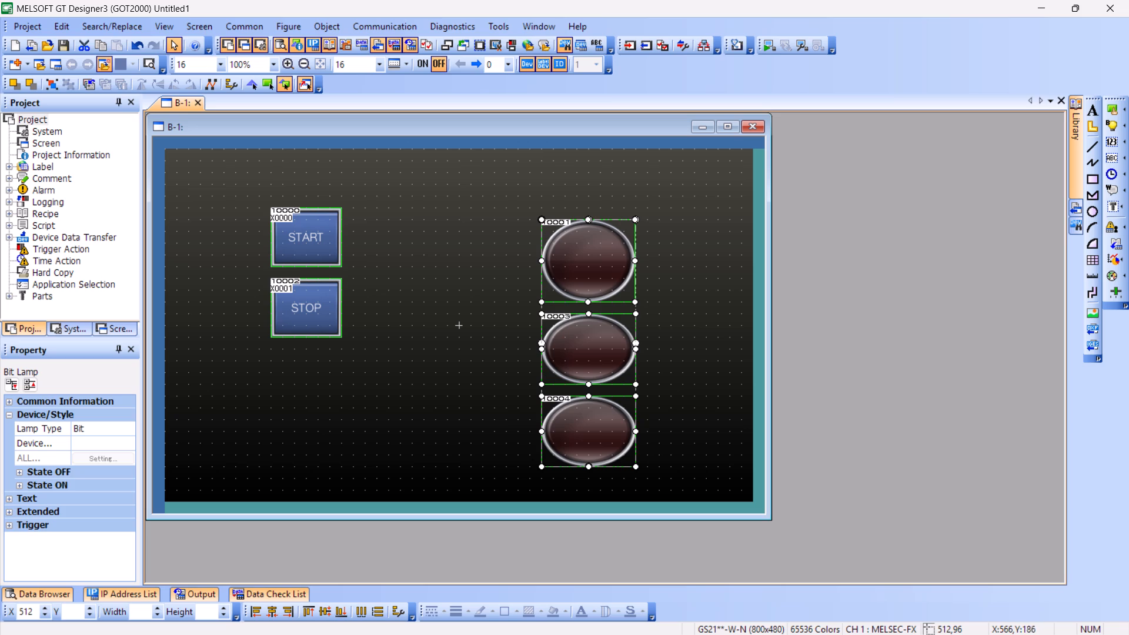
left_click_drag(570, 250, 524, 211)
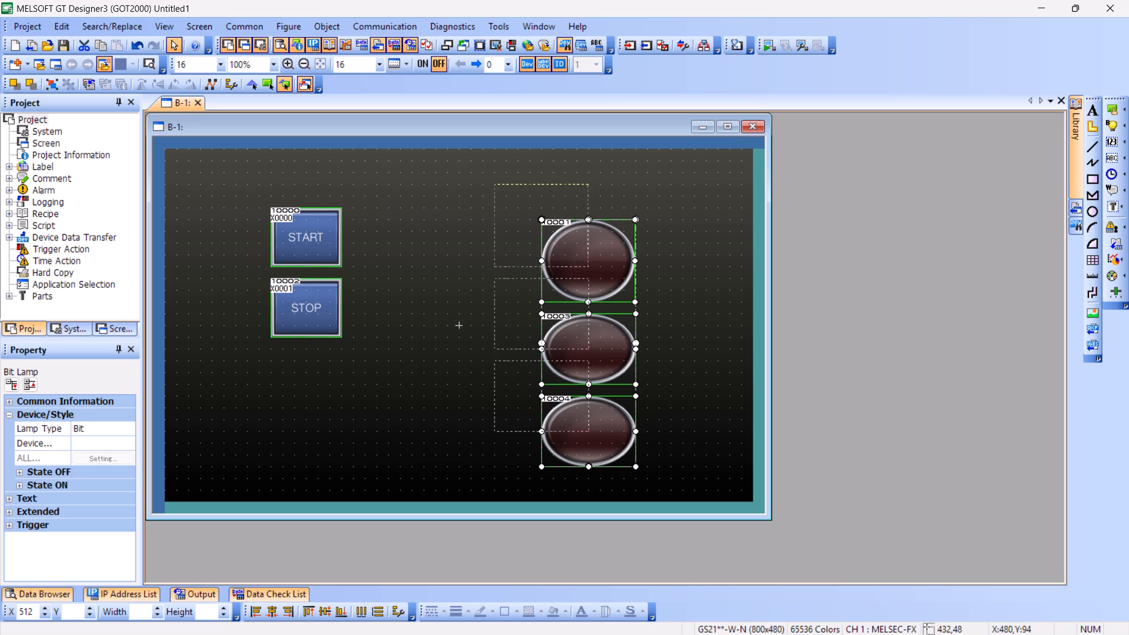
left_click_drag(524, 211, 526, 206)
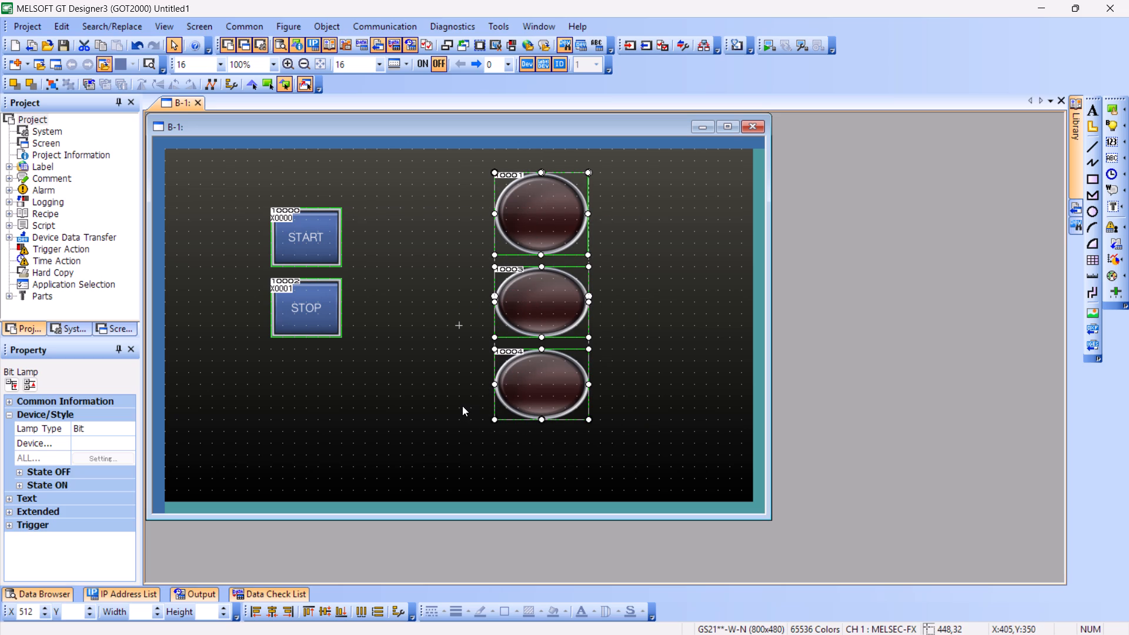
left_click_drag(556, 223, 471, 228)
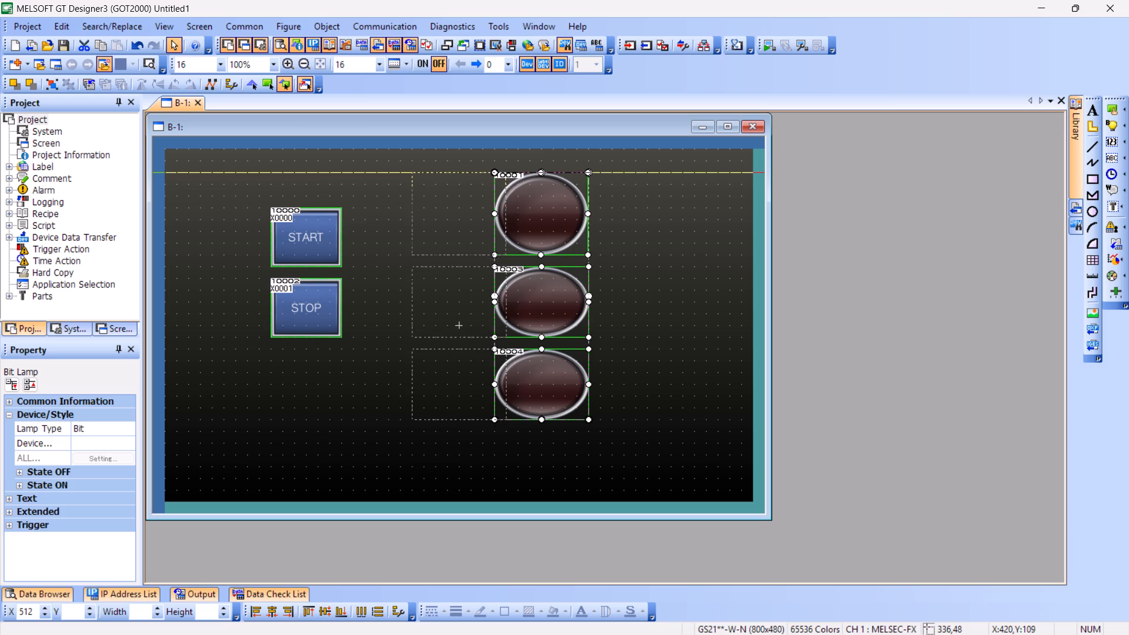
left_click_drag(471, 228, 486, 221)
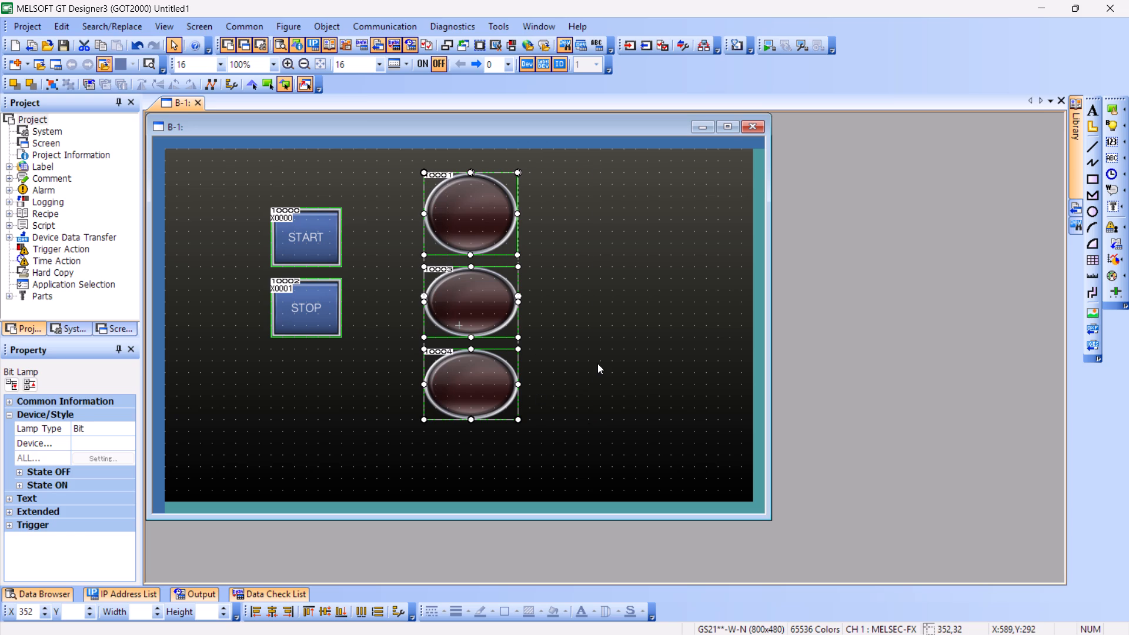
left_click(597, 363)
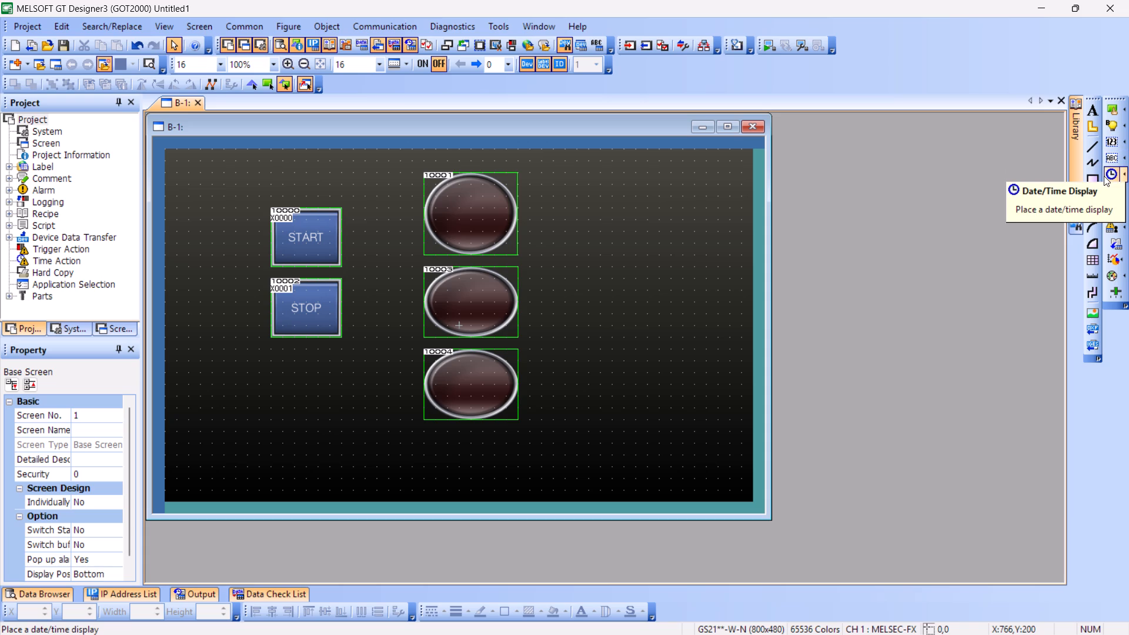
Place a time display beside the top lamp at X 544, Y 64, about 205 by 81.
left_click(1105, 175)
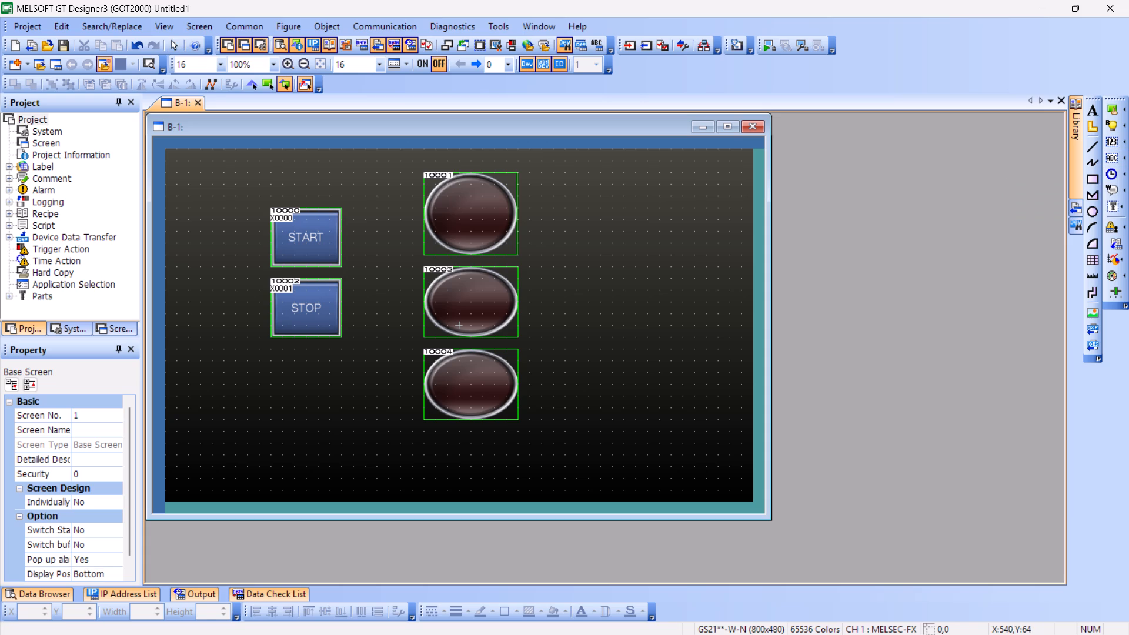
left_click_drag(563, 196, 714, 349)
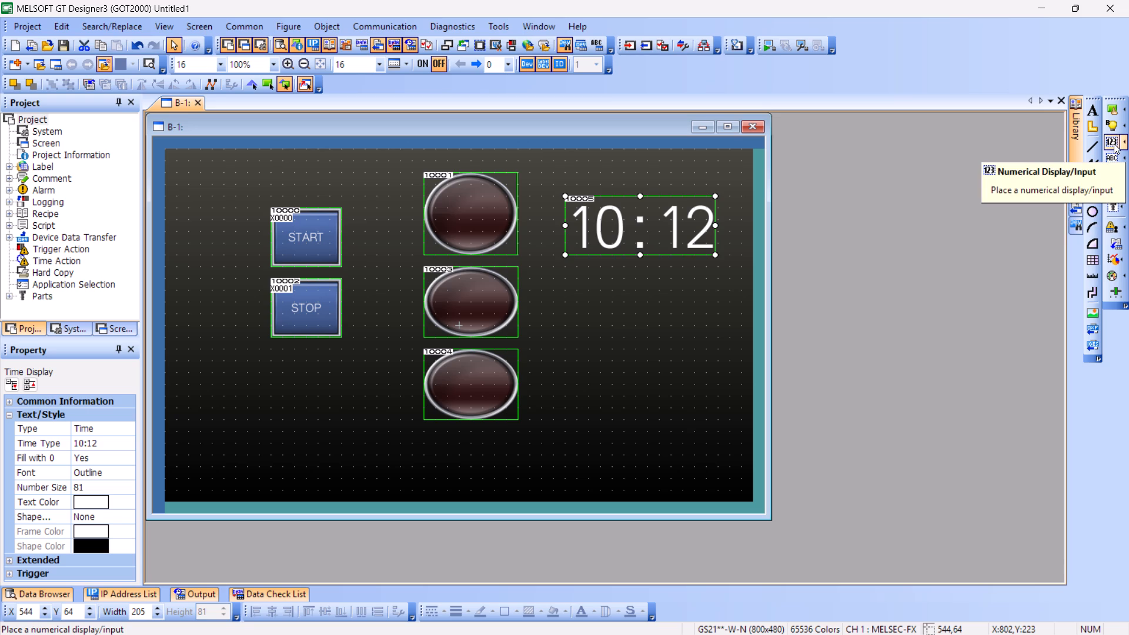
Place a numerical display below the time display at X 544, Y 176, about 217 by 62.
left_click_drag(1114, 143, 1079, 163)
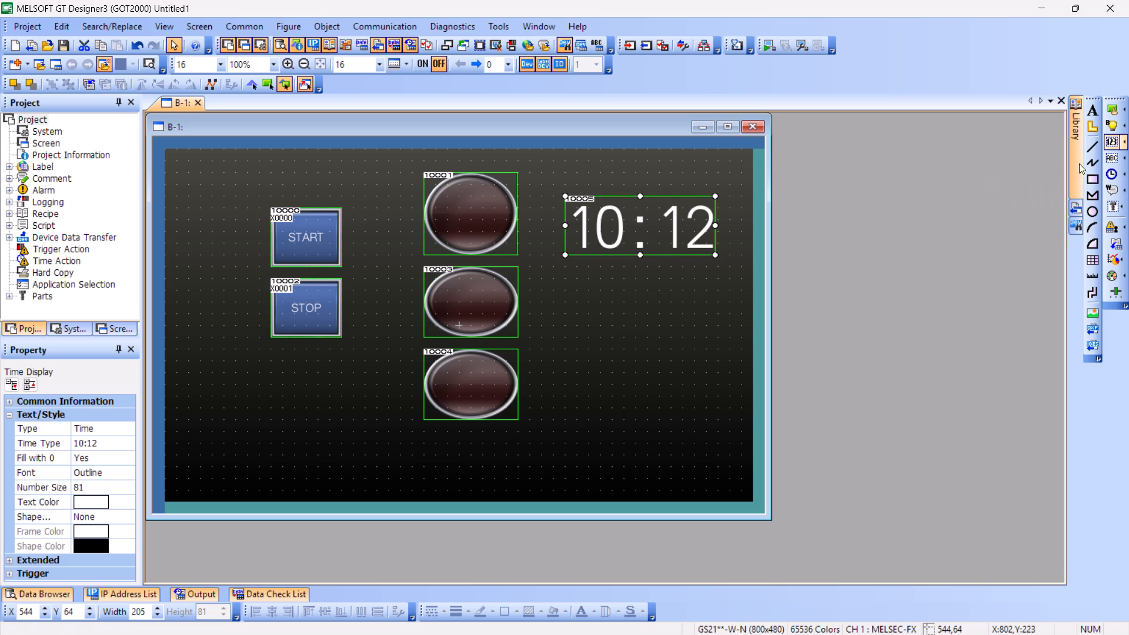
left_click_drag(1079, 163, 1106, 139)
left_click(1106, 139)
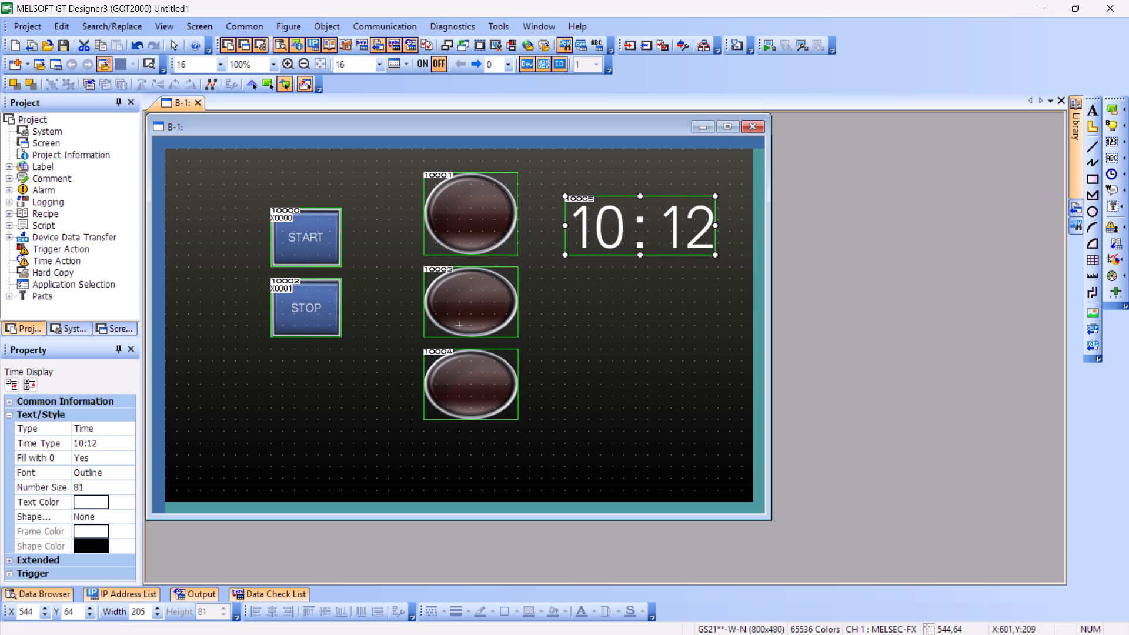
left_click_drag(566, 282, 699, 380)
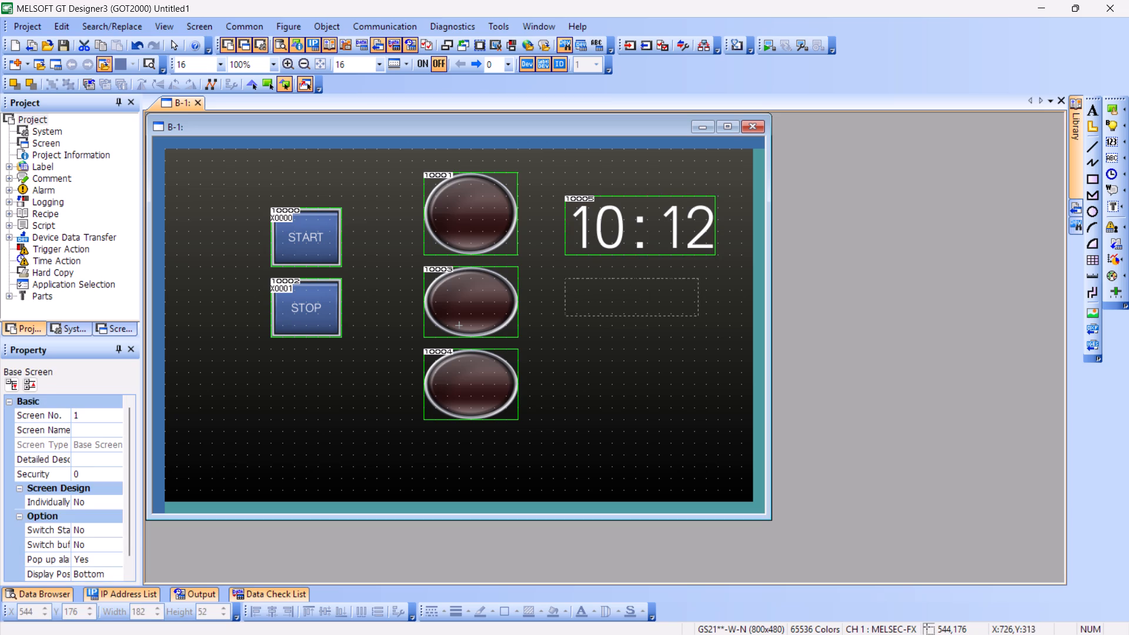
left_click_drag(699, 380, 727, 414)
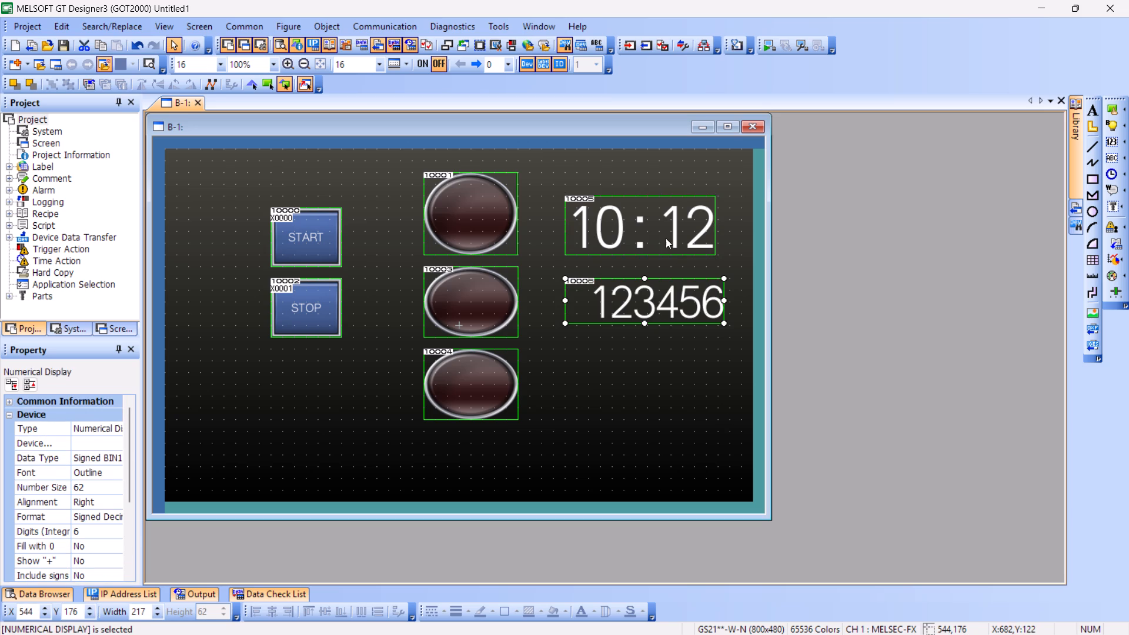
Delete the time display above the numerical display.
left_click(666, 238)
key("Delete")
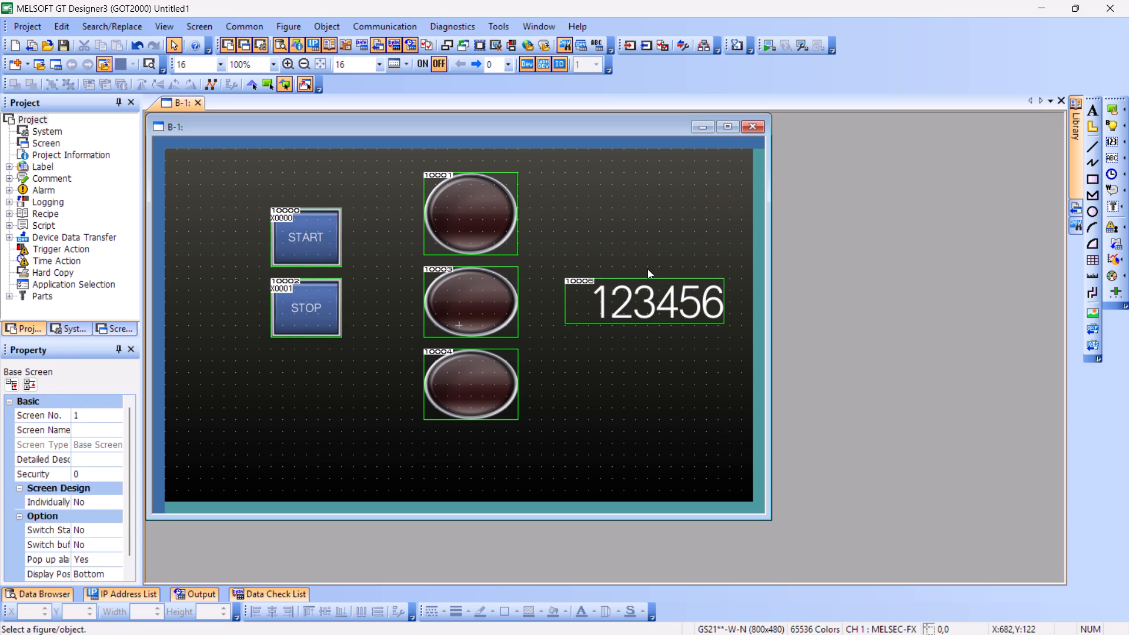
Set the numerical display's integral digits to 10.
double_click(637, 310)
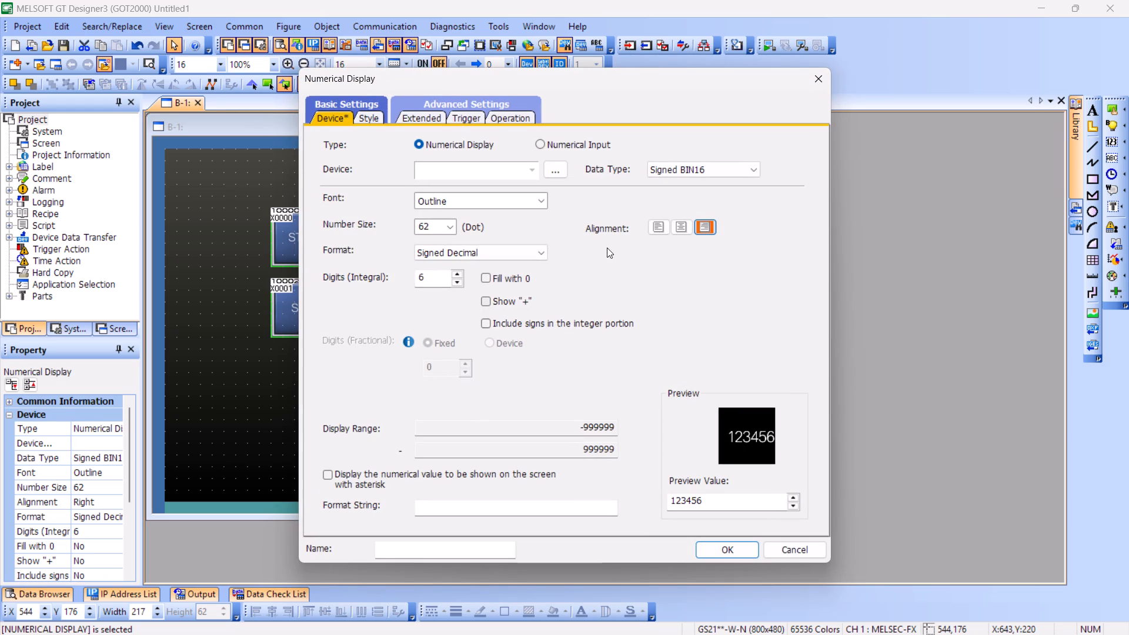
left_click(817, 77)
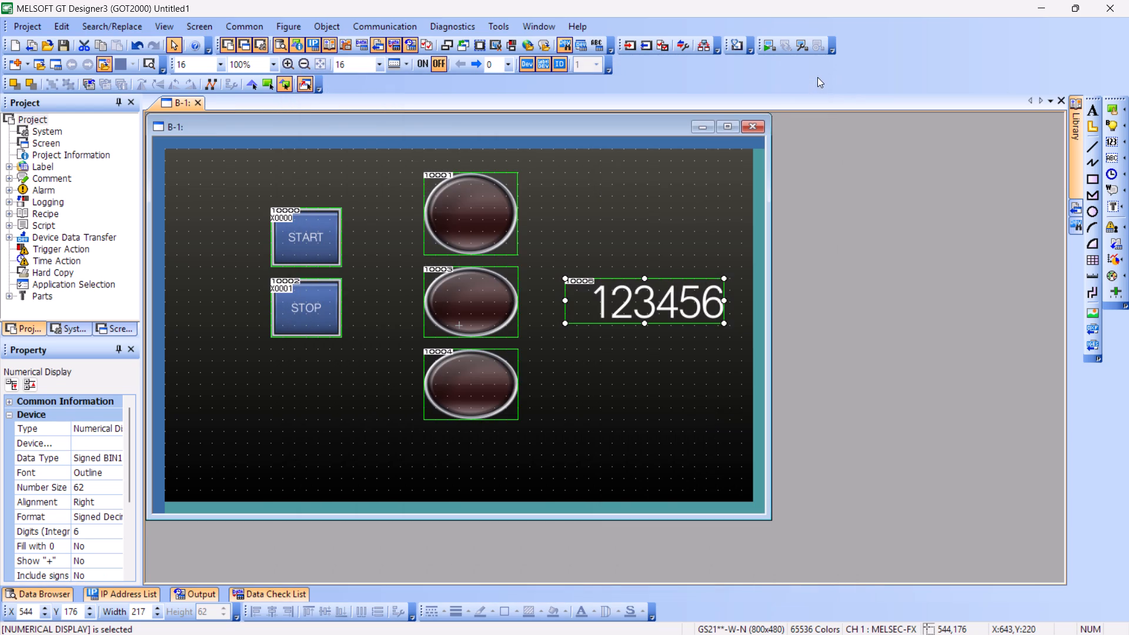
double_click(619, 316)
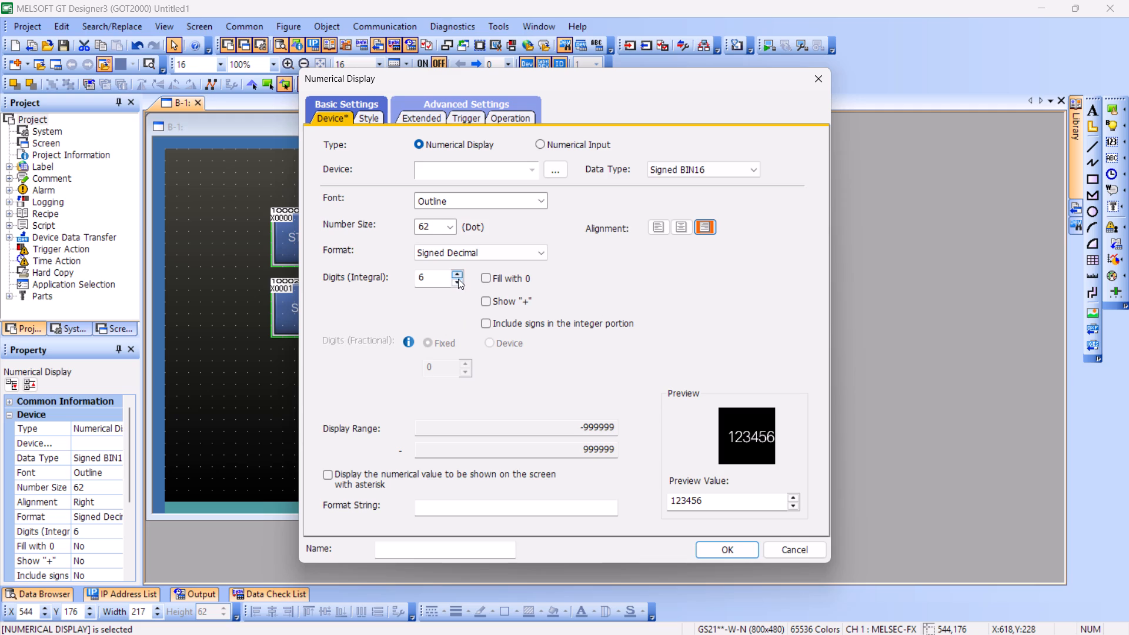
double_click(436, 279)
type("10")
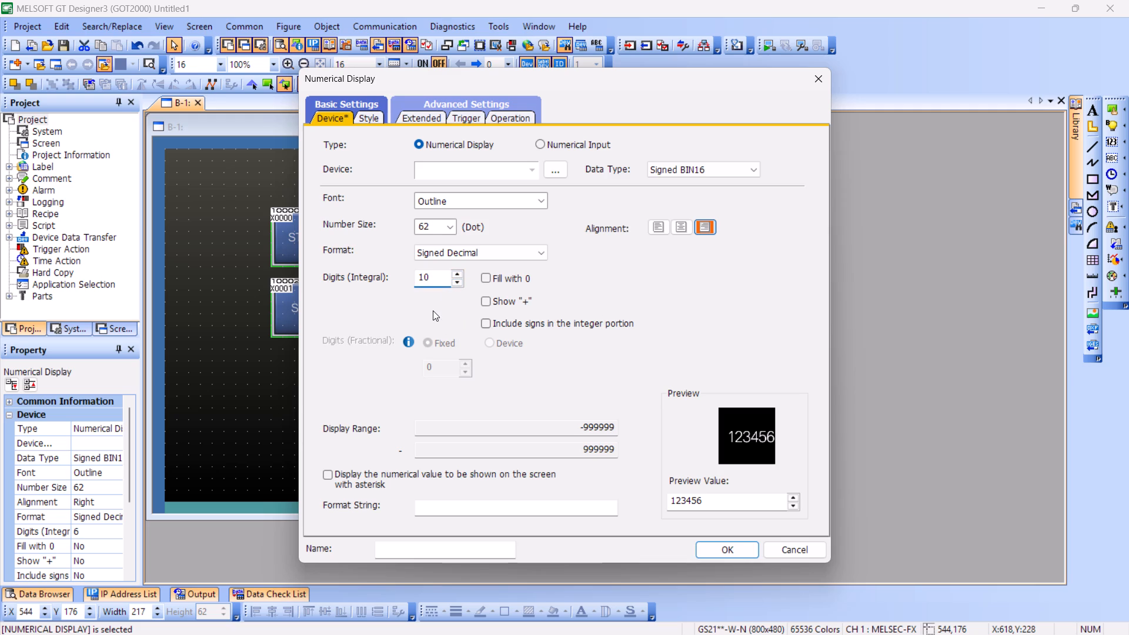
left_click(433, 310)
left_click(704, 547)
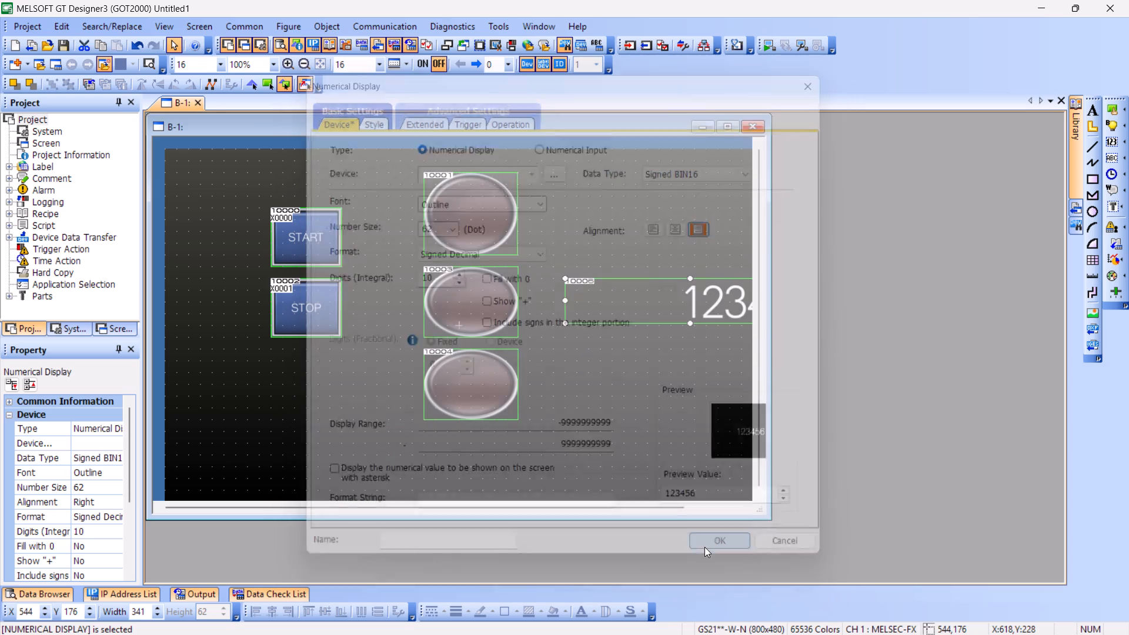
Assign device T0 to the numerical display.
double_click(649, 302)
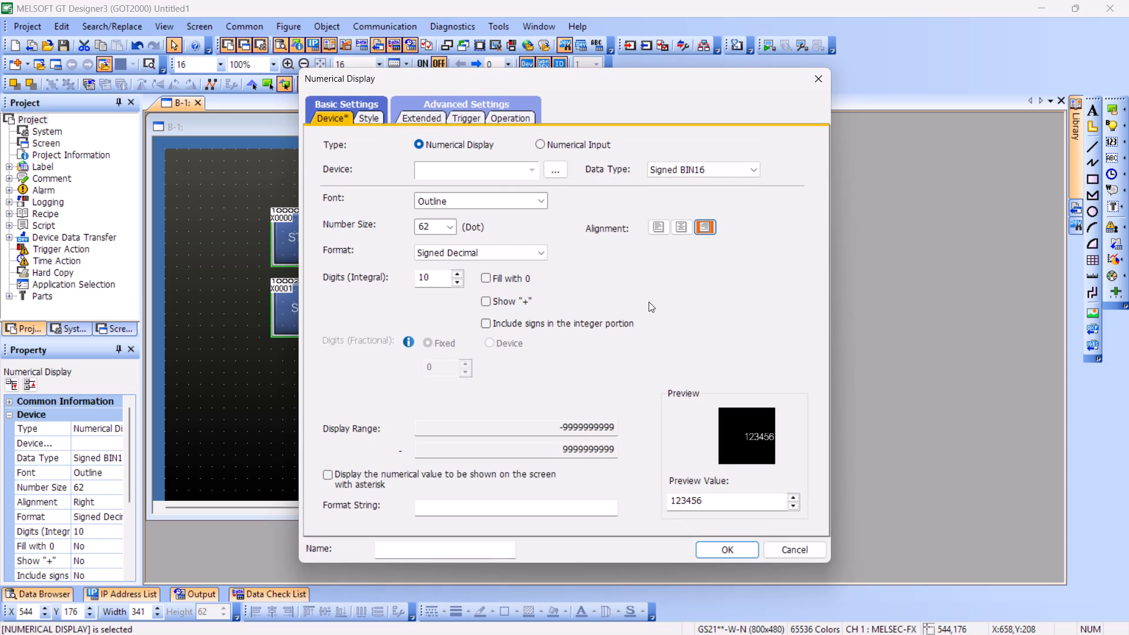
left_click(466, 170)
key("shift+t")
key("0")
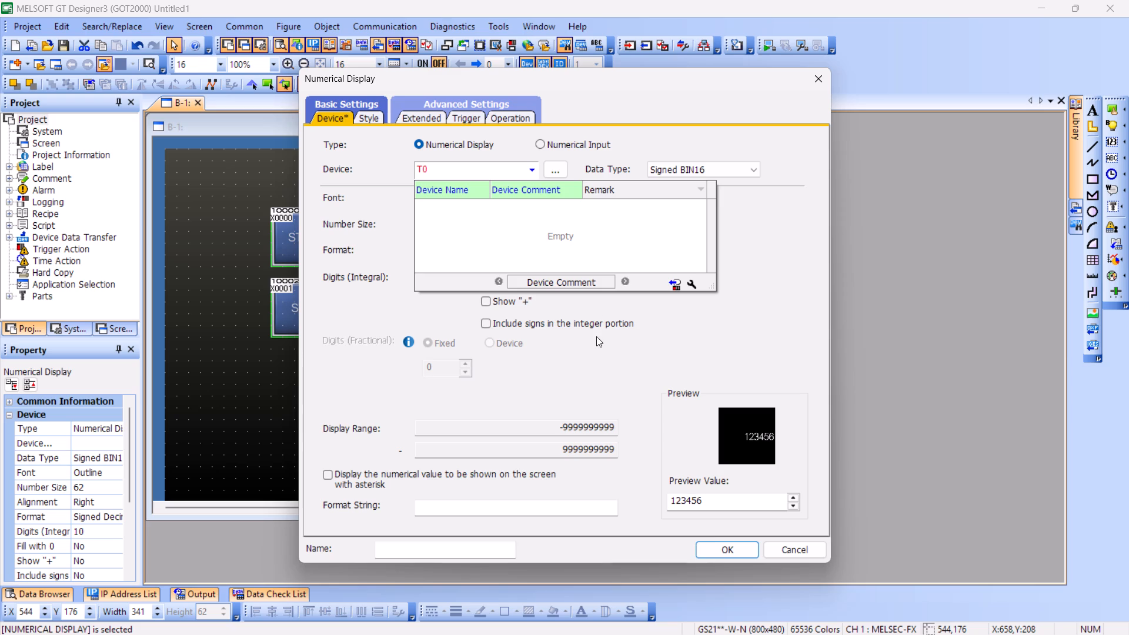
left_click(722, 555)
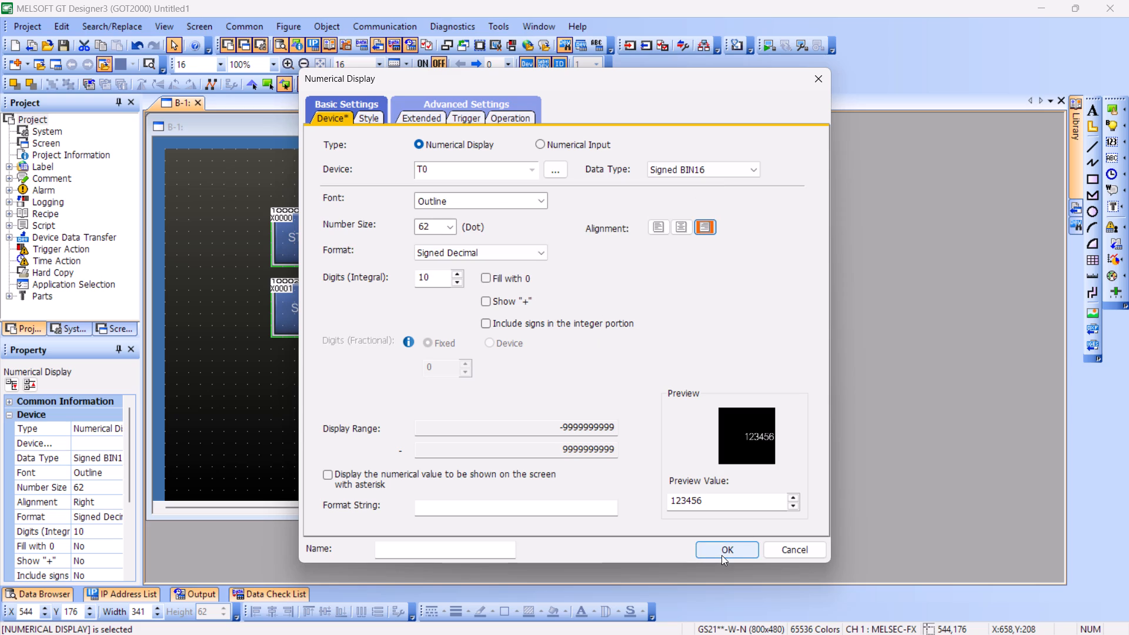
left_click(722, 552)
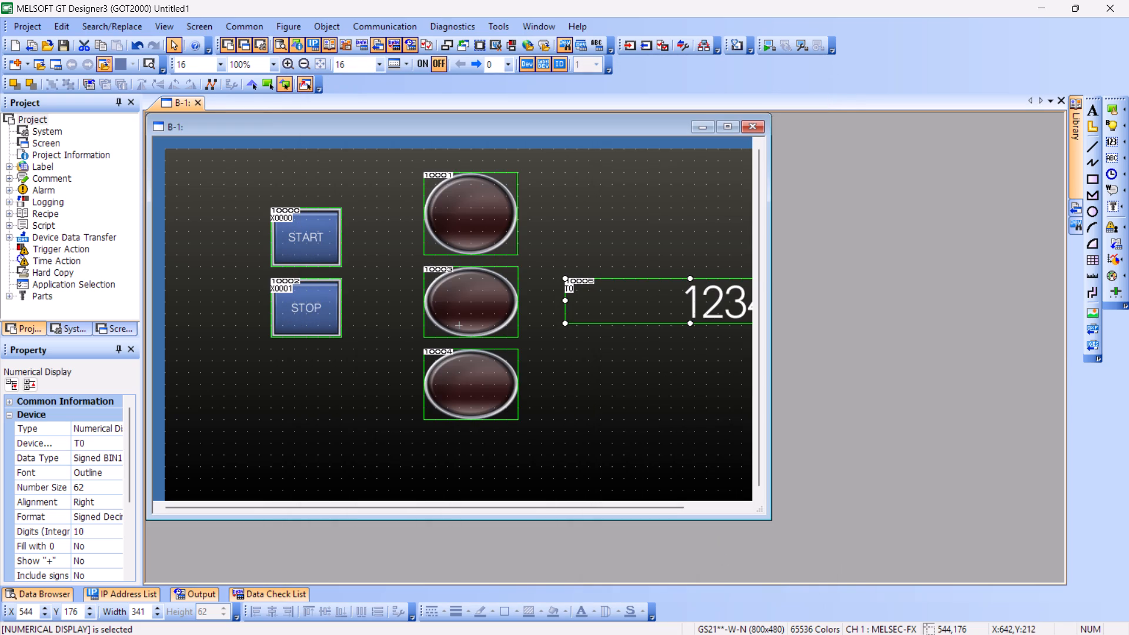
Move the numerical display below the three lamps, to about X 384, Y 384.
left_click_drag(637, 305, 597, 296)
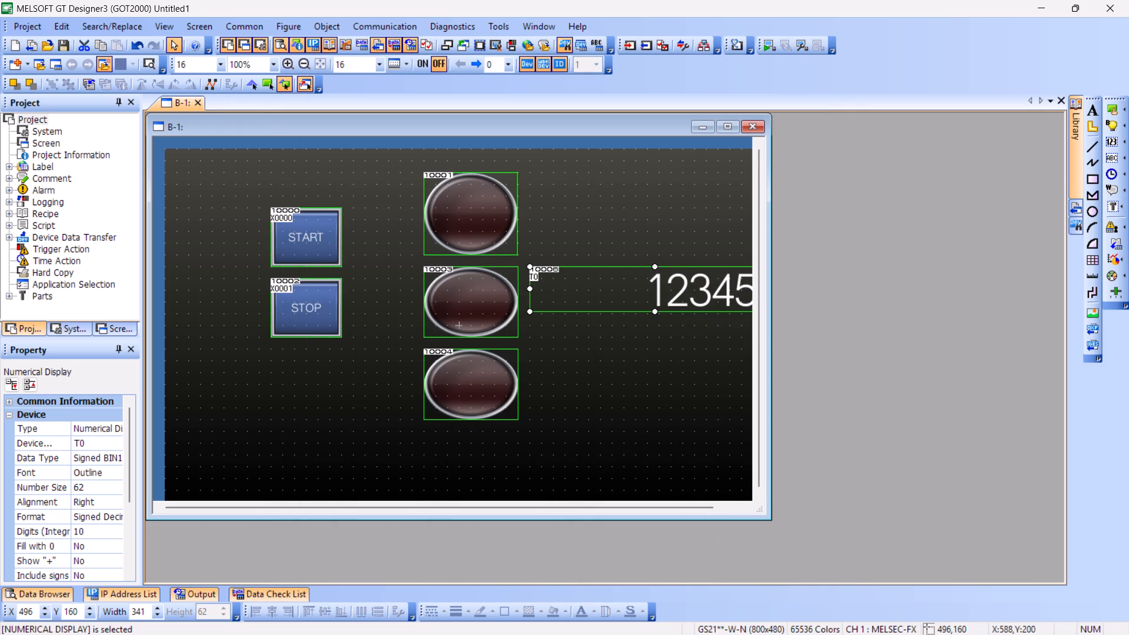
left_click_drag(612, 292, 422, 460)
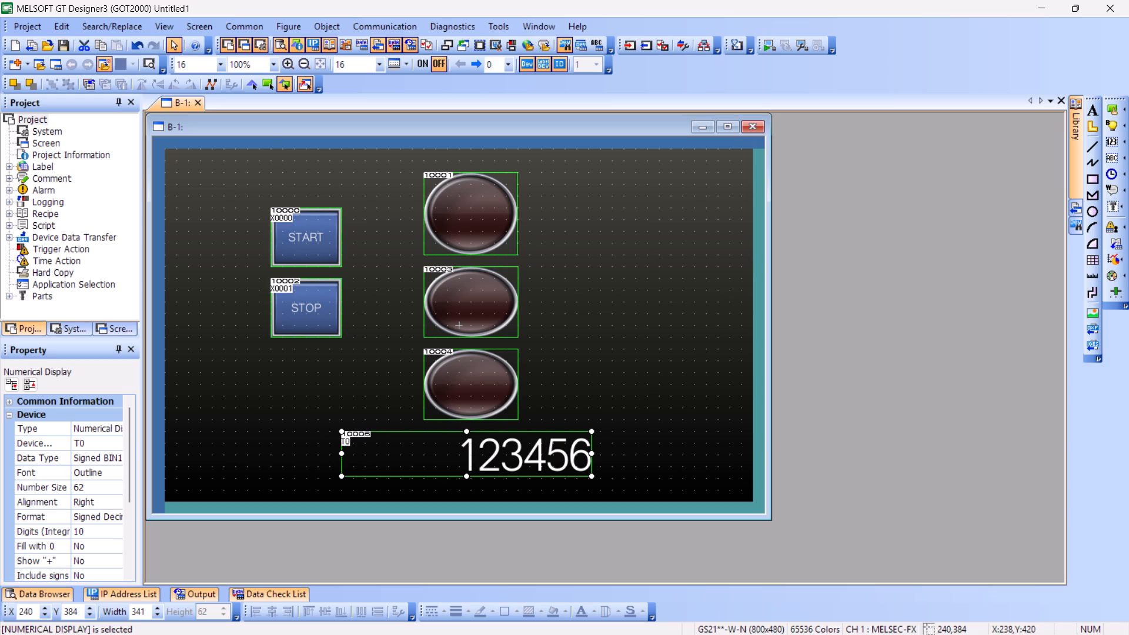
left_click_drag(341, 457, 453, 457)
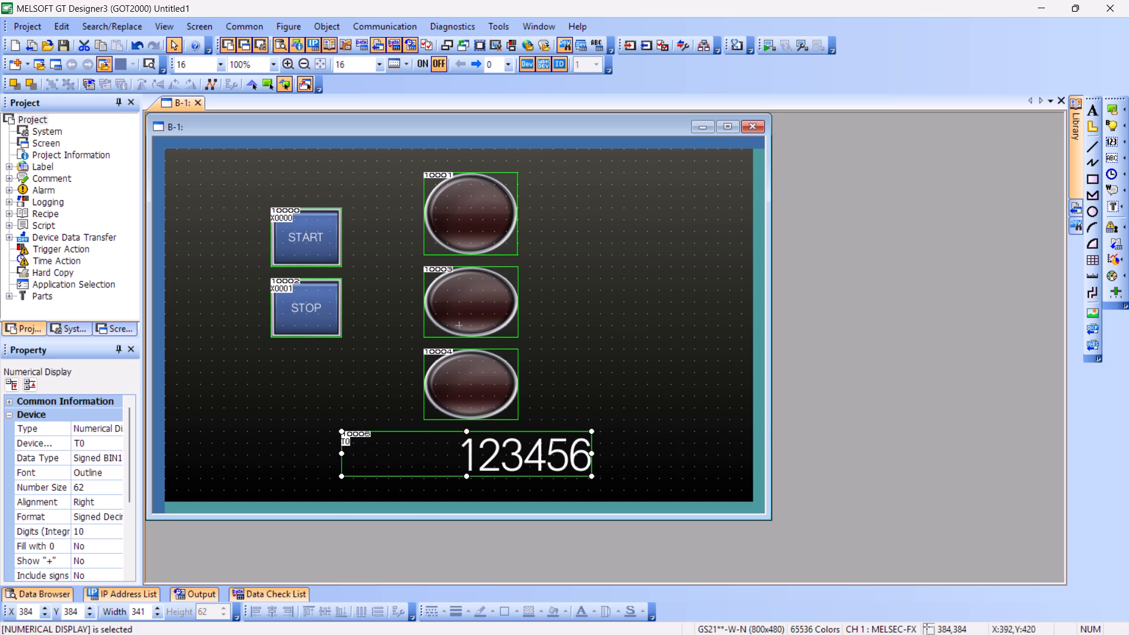
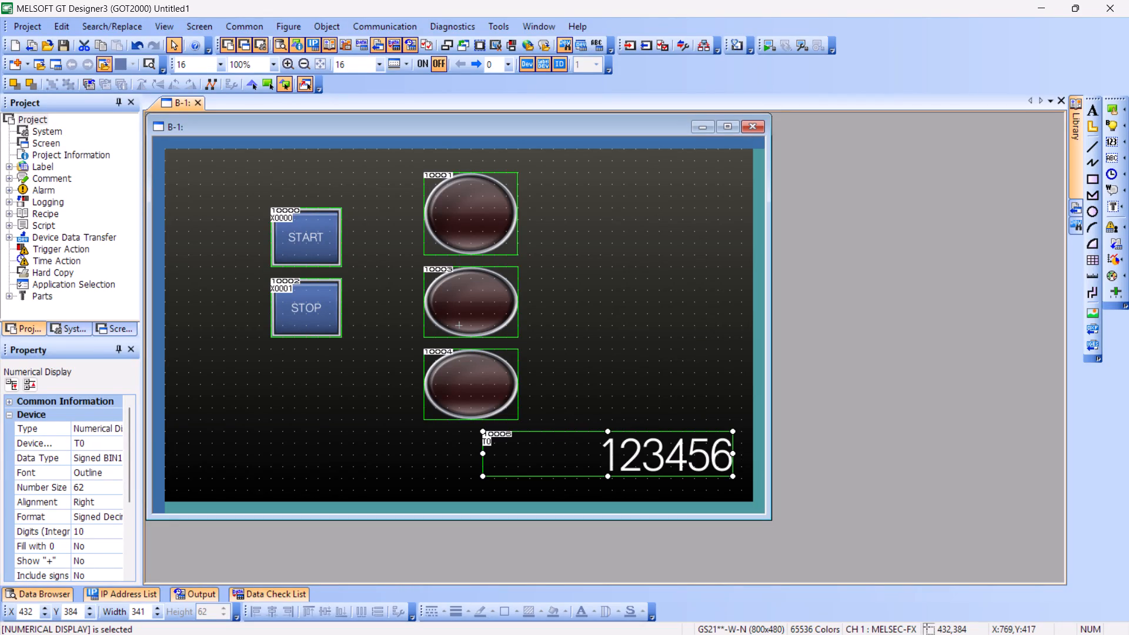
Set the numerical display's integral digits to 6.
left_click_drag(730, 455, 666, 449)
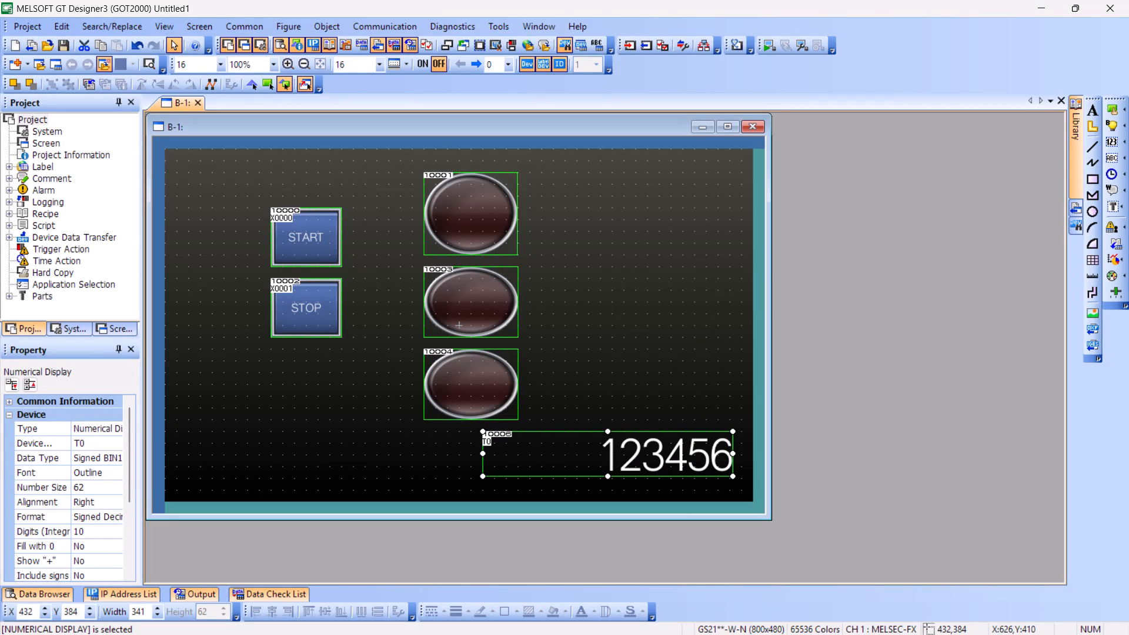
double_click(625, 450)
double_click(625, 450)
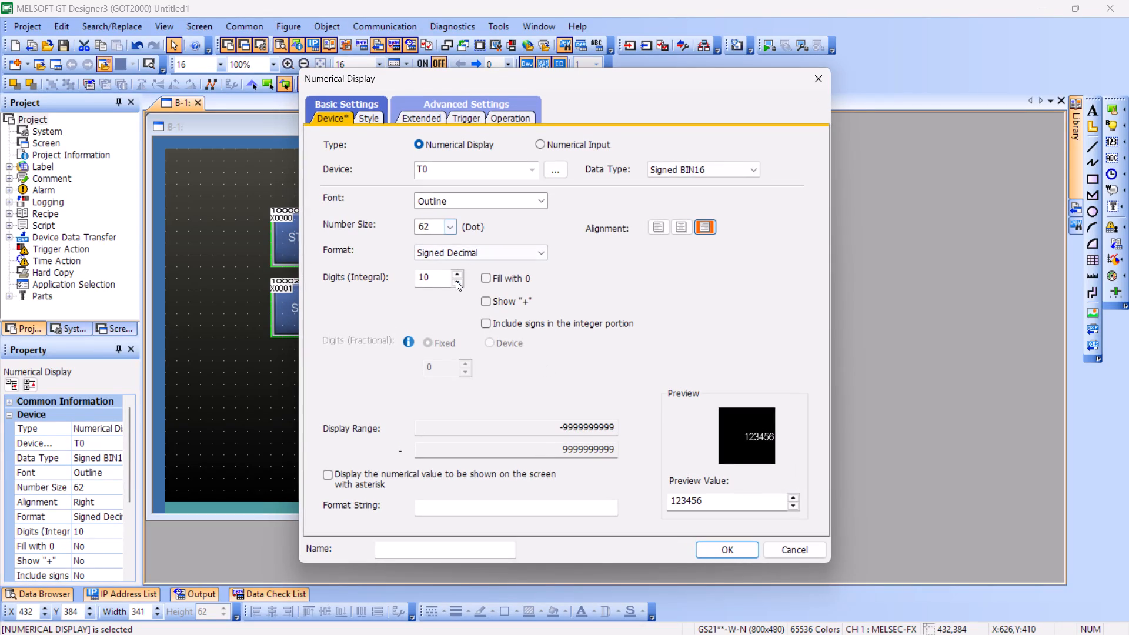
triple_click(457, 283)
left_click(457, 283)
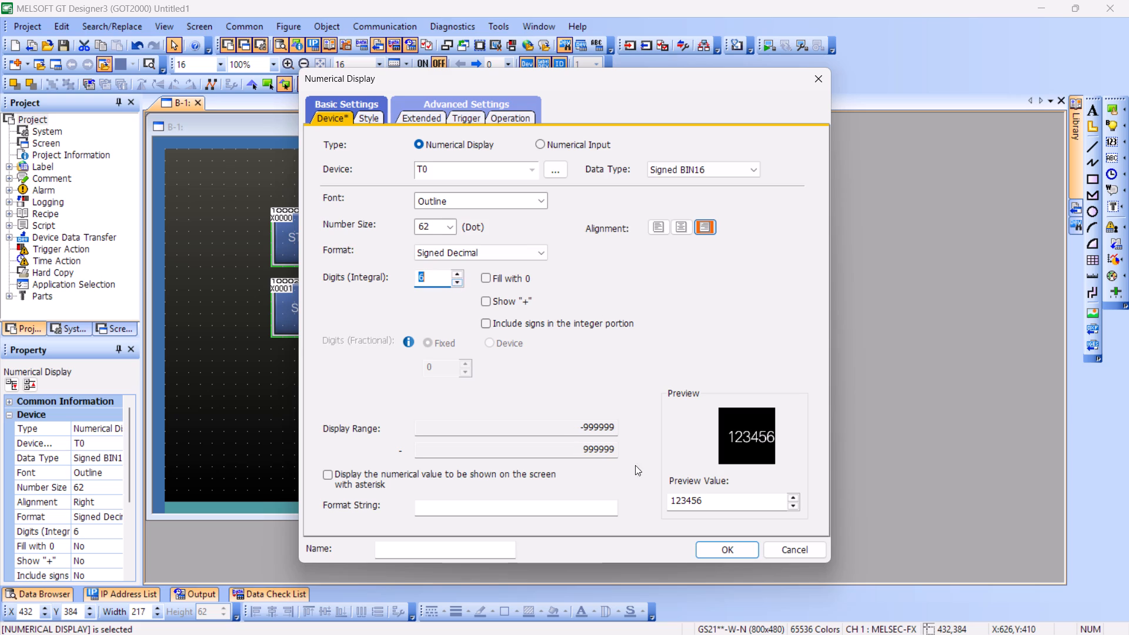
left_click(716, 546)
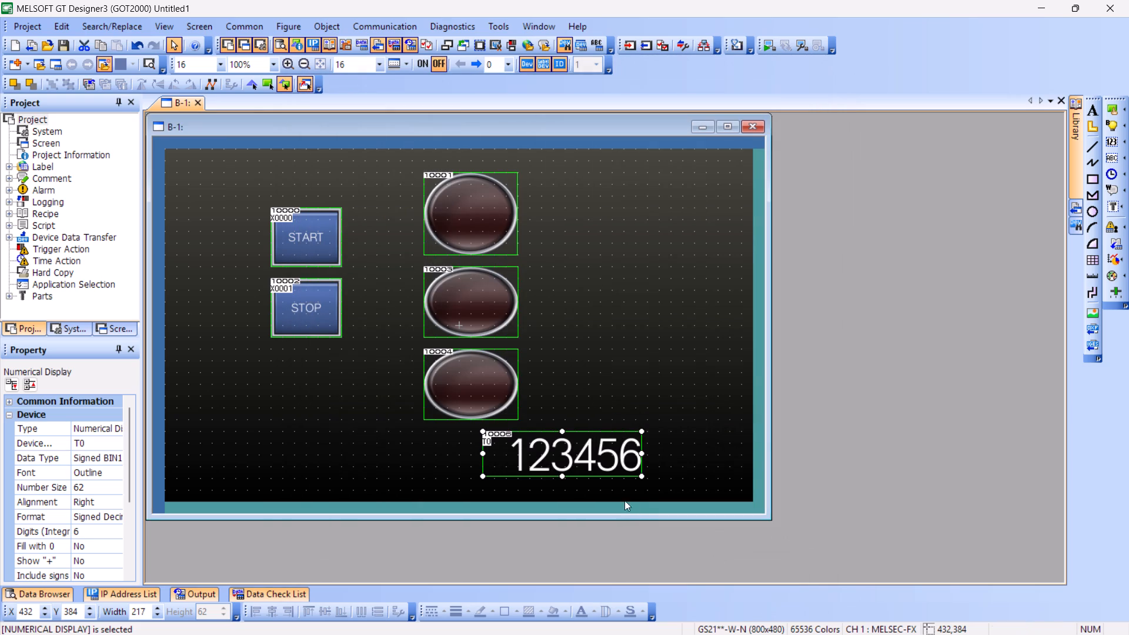
Set the numerical display's integral digits to 2.
double_click(579, 460)
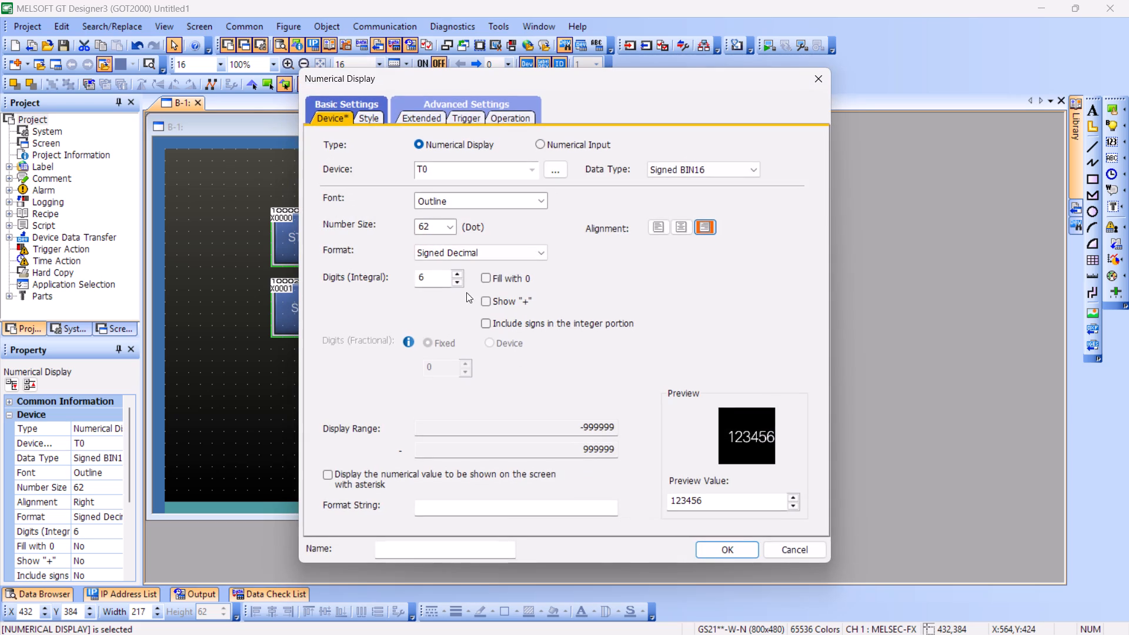
triple_click(460, 283)
left_click(460, 283)
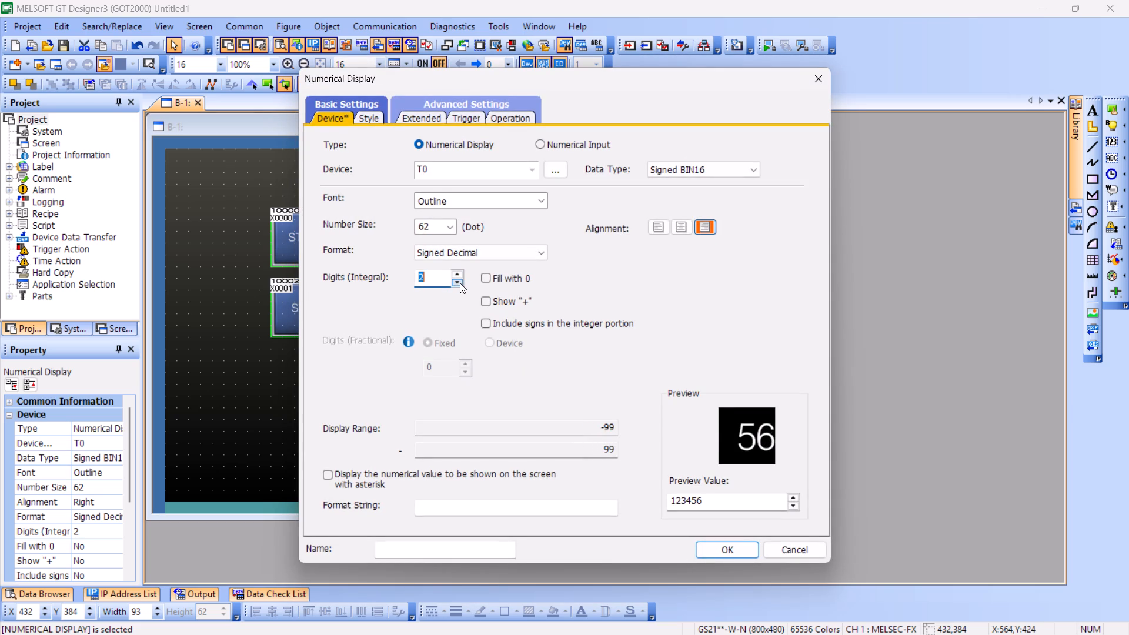
left_click(728, 556)
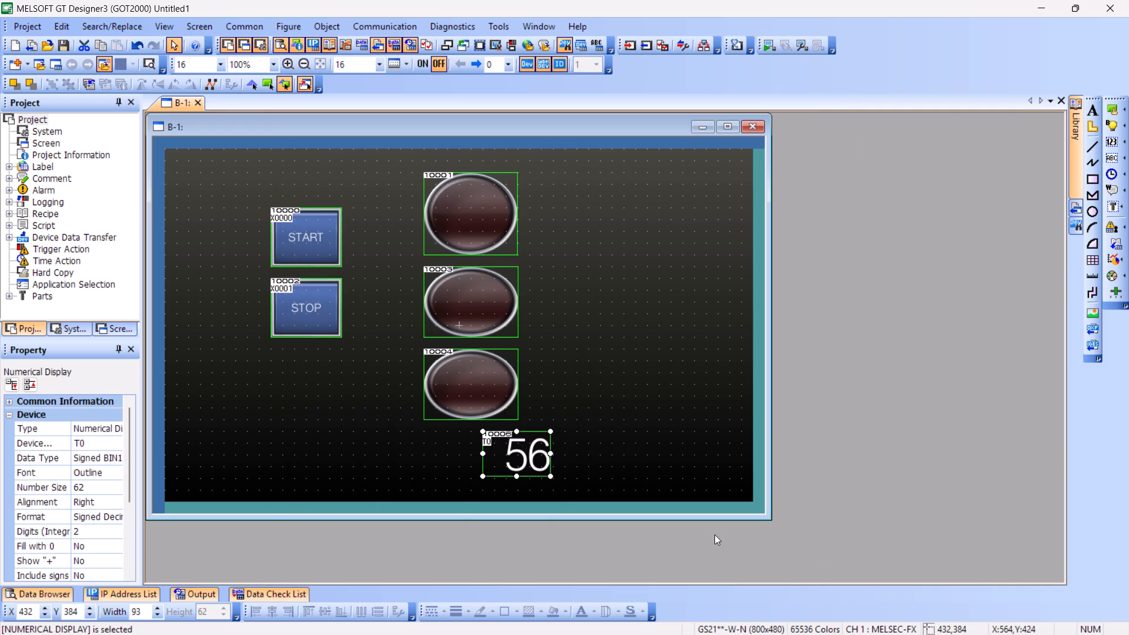
Move the numerical display beside the top lamp, to about X 576, Y 48.
left_click_drag(535, 455, 645, 165)
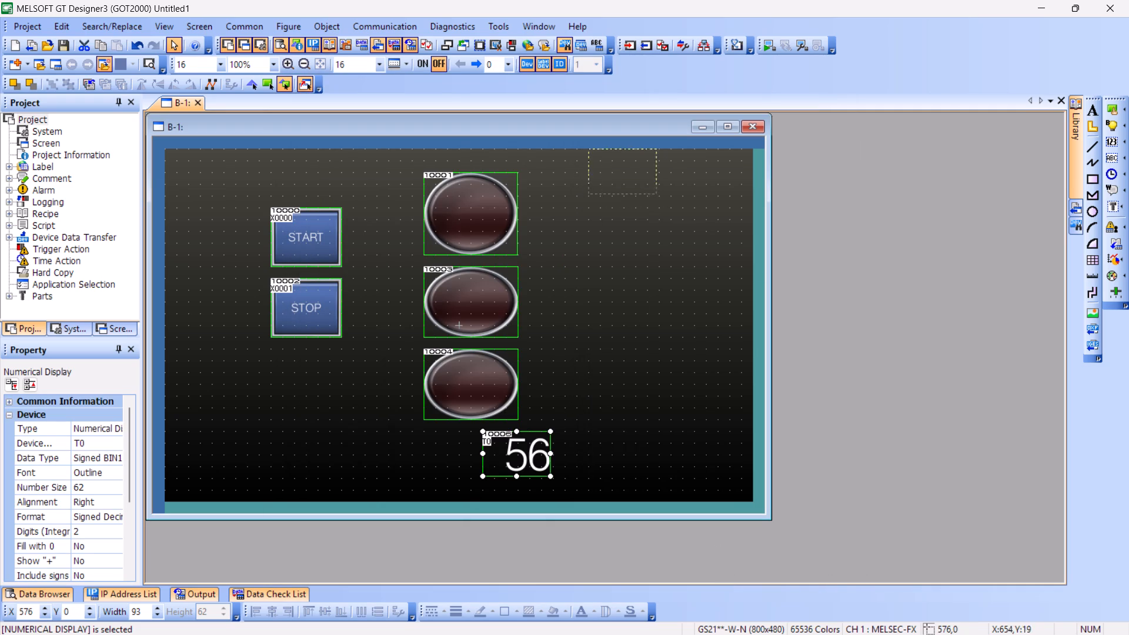
left_click_drag(645, 165, 643, 209)
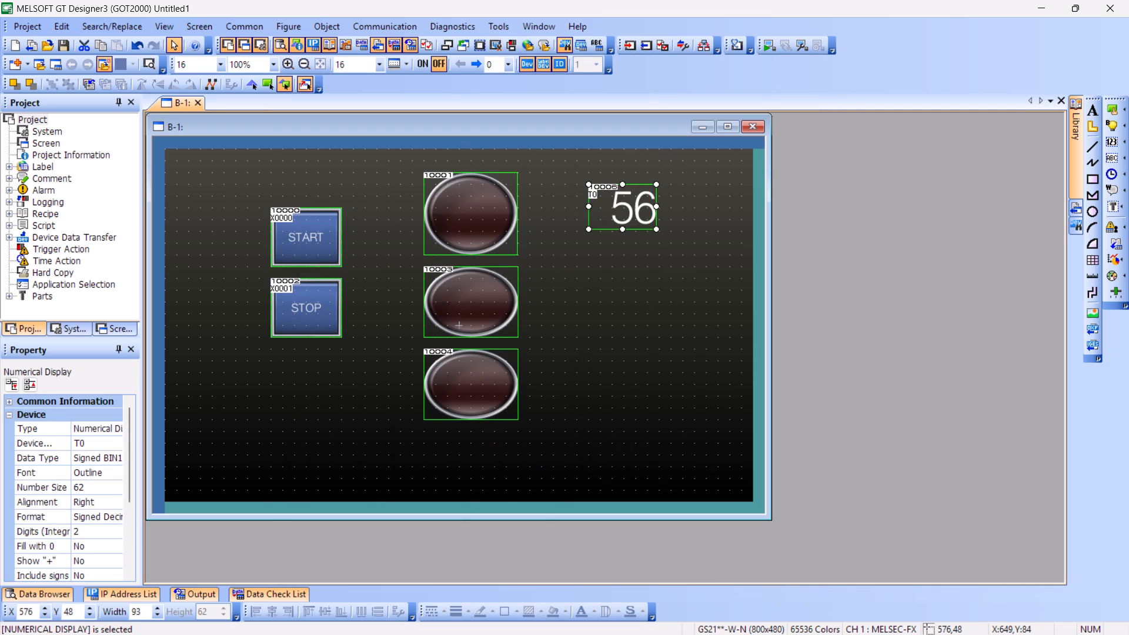
Set the numerical display's alignment to Center.
double_click(642, 210)
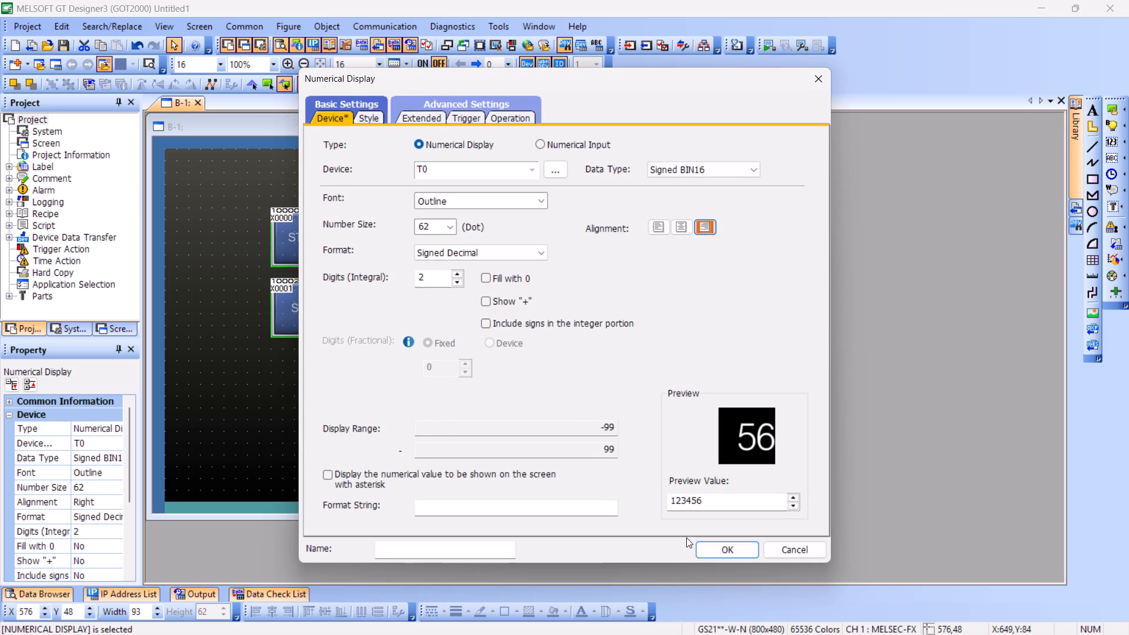
left_click_drag(683, 235, 682, 223)
left_click(682, 223)
left_click(706, 551)
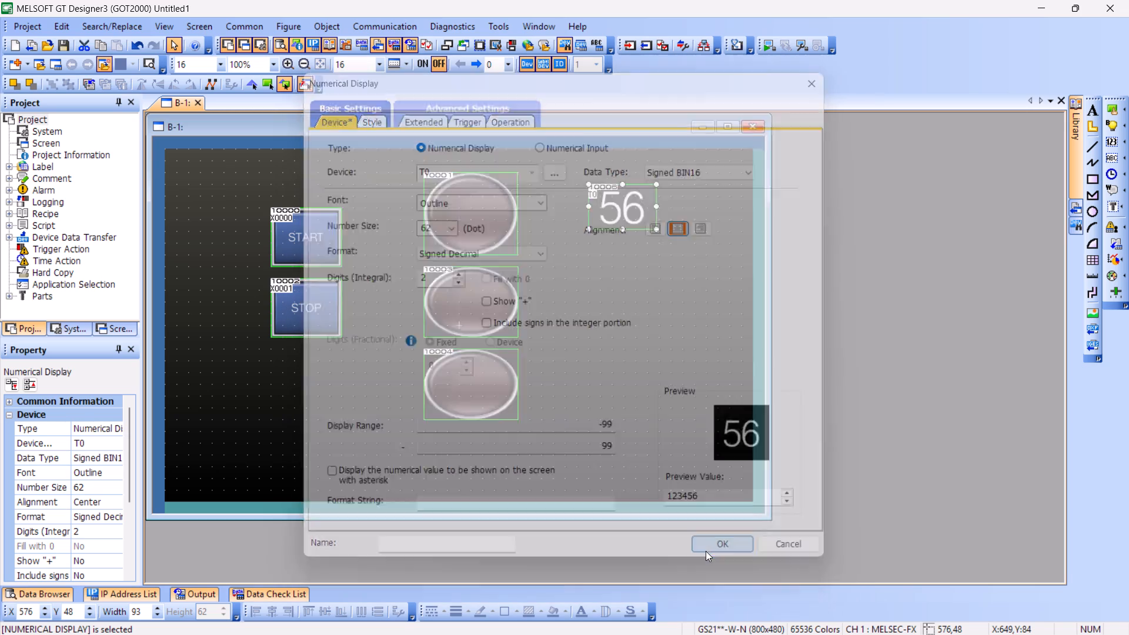
left_click(667, 412)
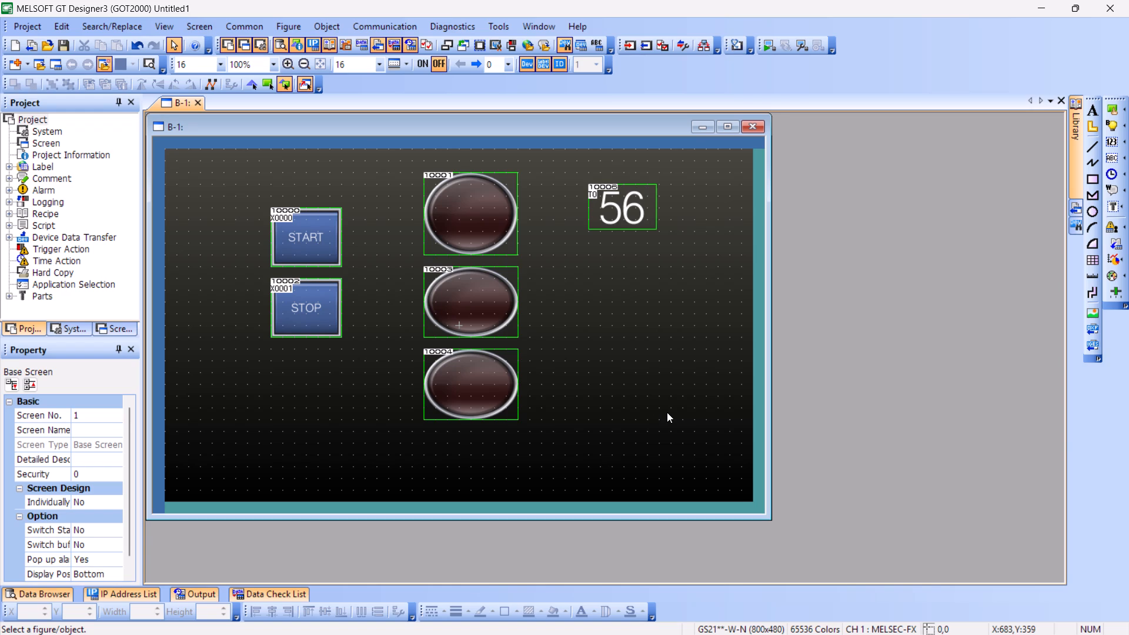
Copy the numerical display and paste two copies below it, at about X 560, Y 128 and X 592, Y 224.
left_click(634, 199)
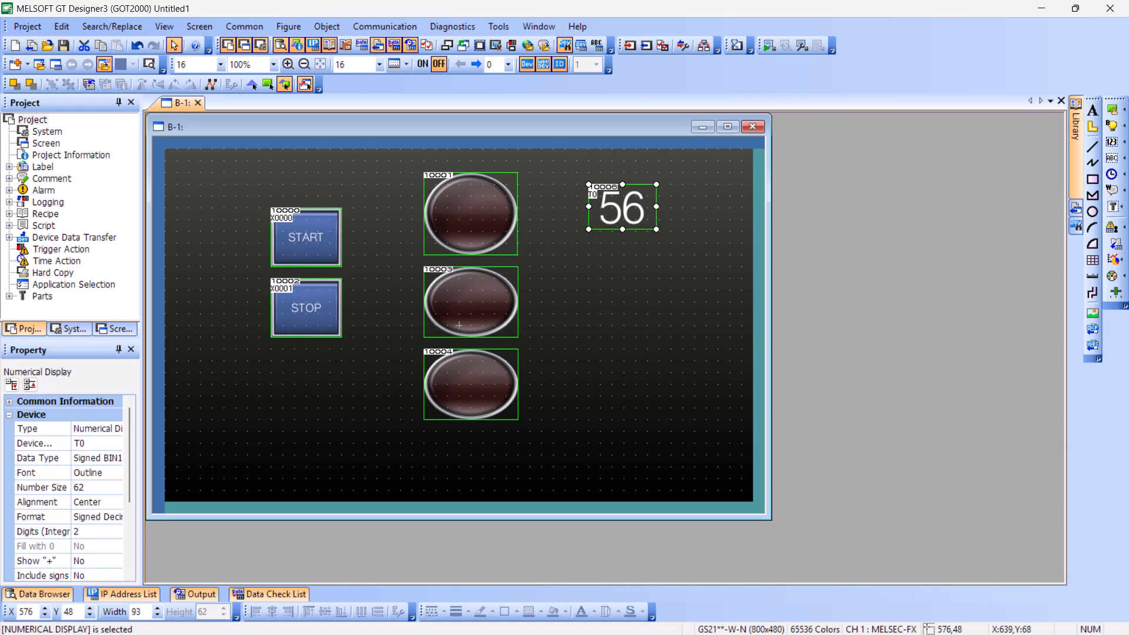
right_click(634, 199)
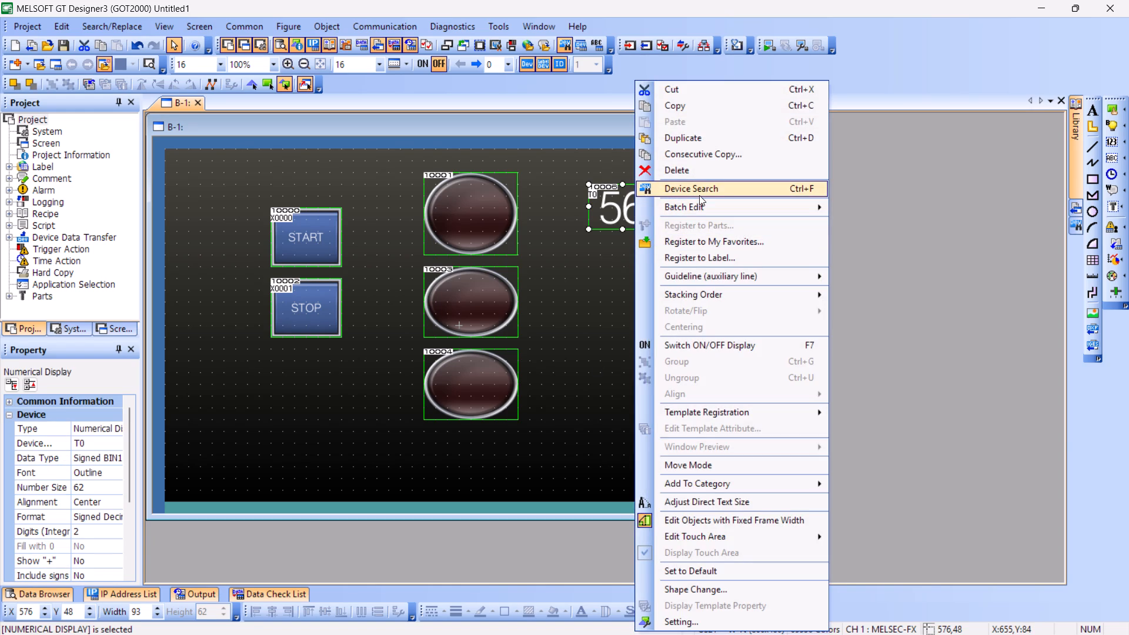
left_click(709, 106)
left_click(622, 250)
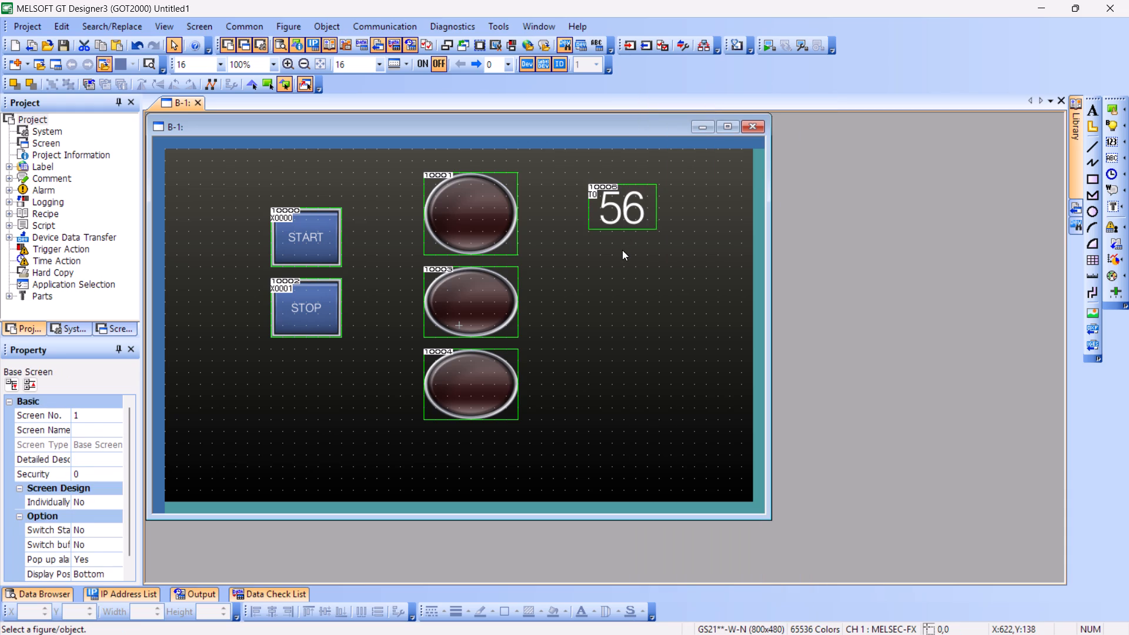
key("ctrl+v")
key("ctrl+v")
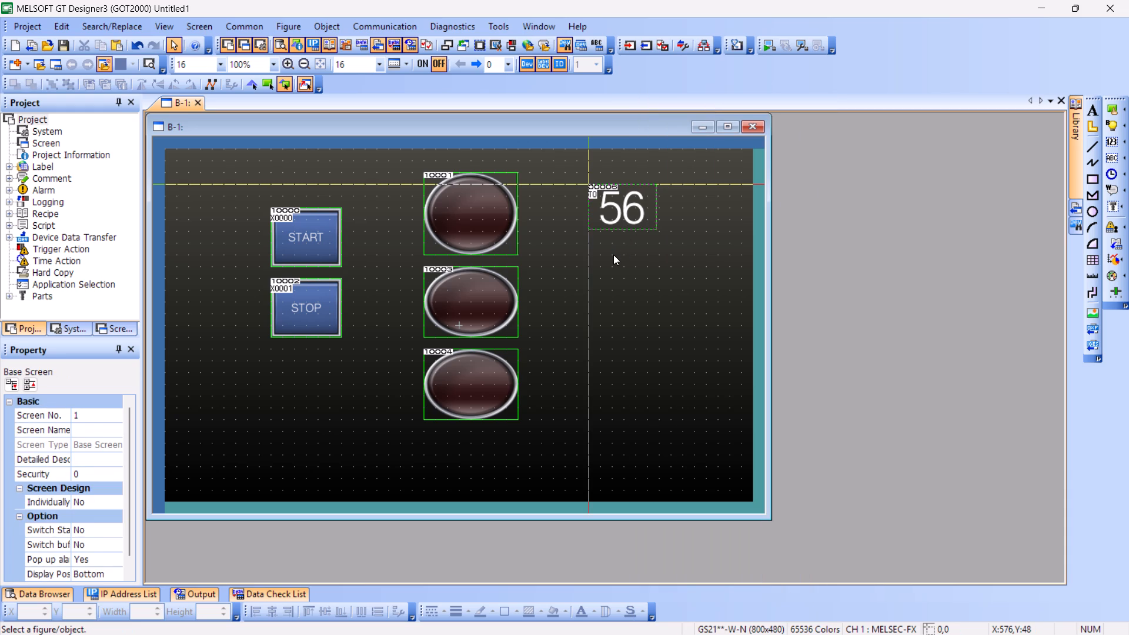
key("ctrl+v")
left_click(580, 246)
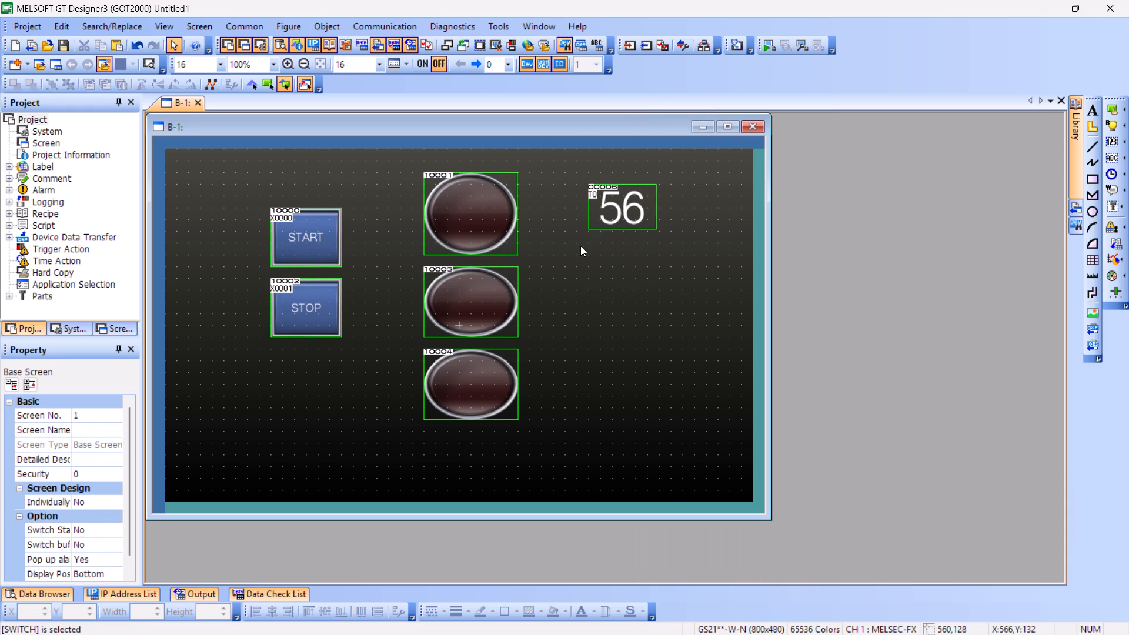
left_click(599, 330)
right_click(599, 330)
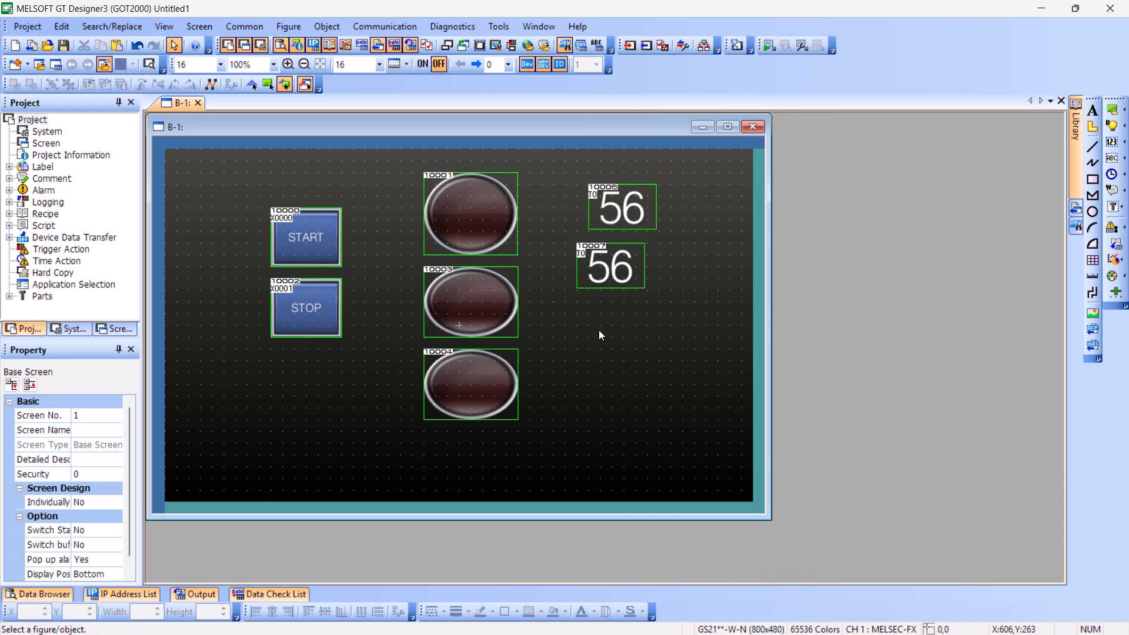
left_click(664, 42)
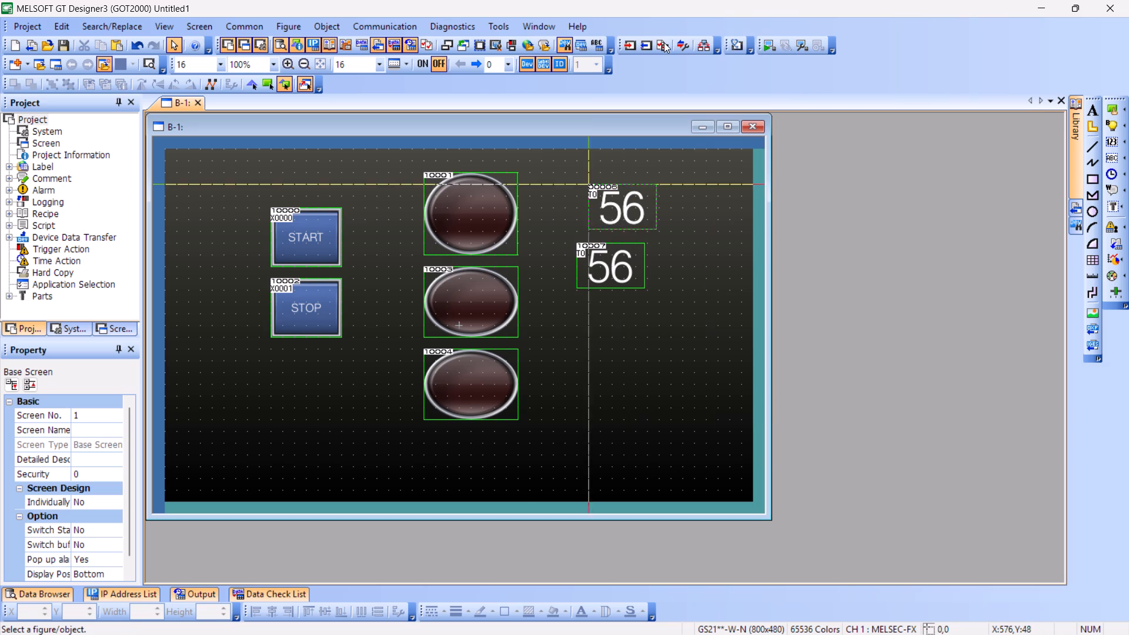
left_click(597, 316)
Line up the two copied displays under the original at X 576, with the lower one at Y 240.
left_click(614, 259)
left_click_drag(614, 259, 632, 268)
left_click_drag(634, 333, 618, 345)
left_click(618, 345)
left_click_drag(618, 345, 616, 351)
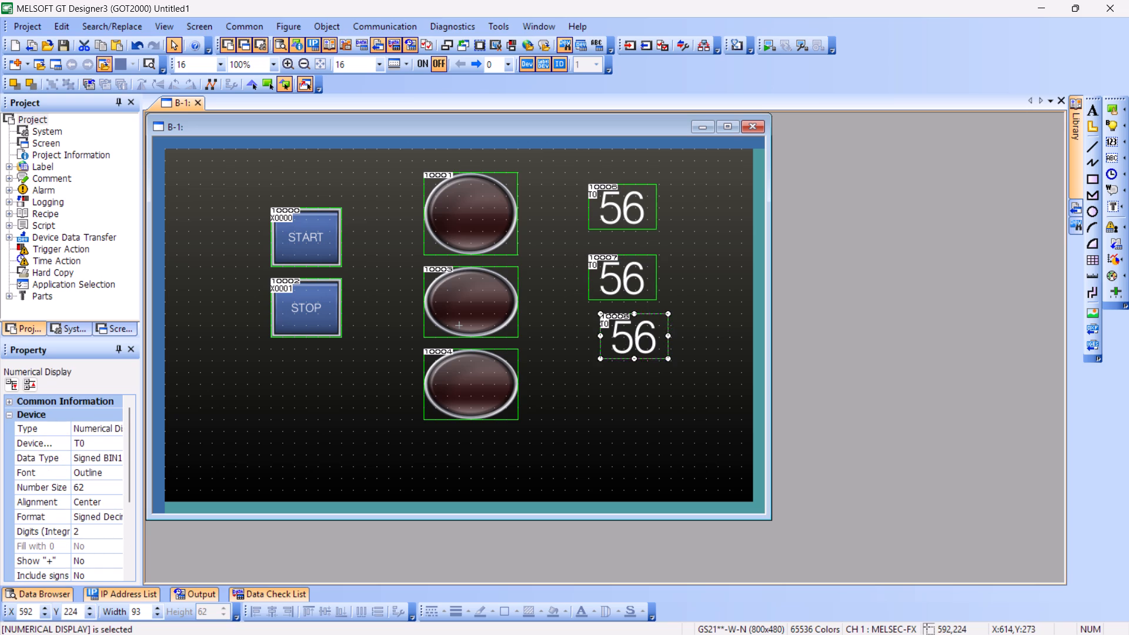
left_click_drag(616, 351, 610, 357)
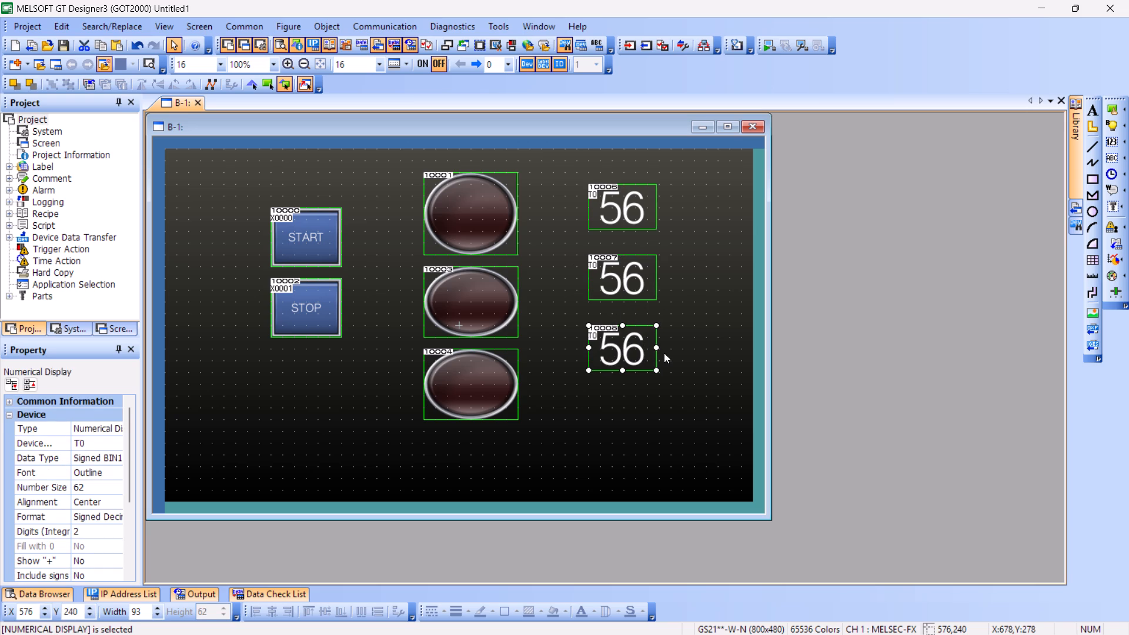
left_click(668, 353)
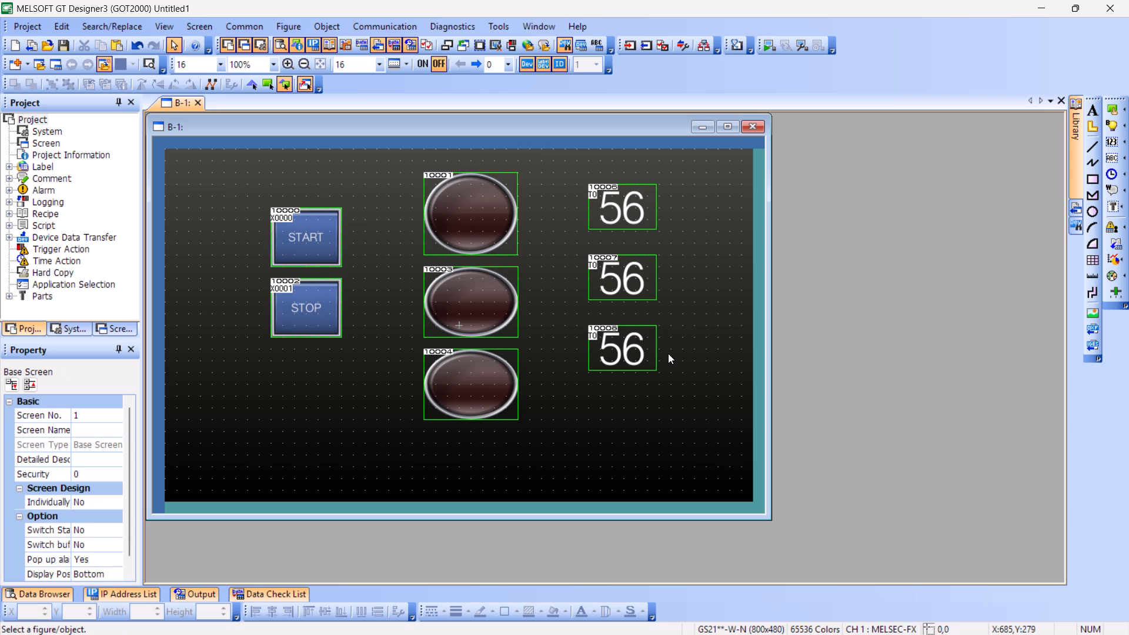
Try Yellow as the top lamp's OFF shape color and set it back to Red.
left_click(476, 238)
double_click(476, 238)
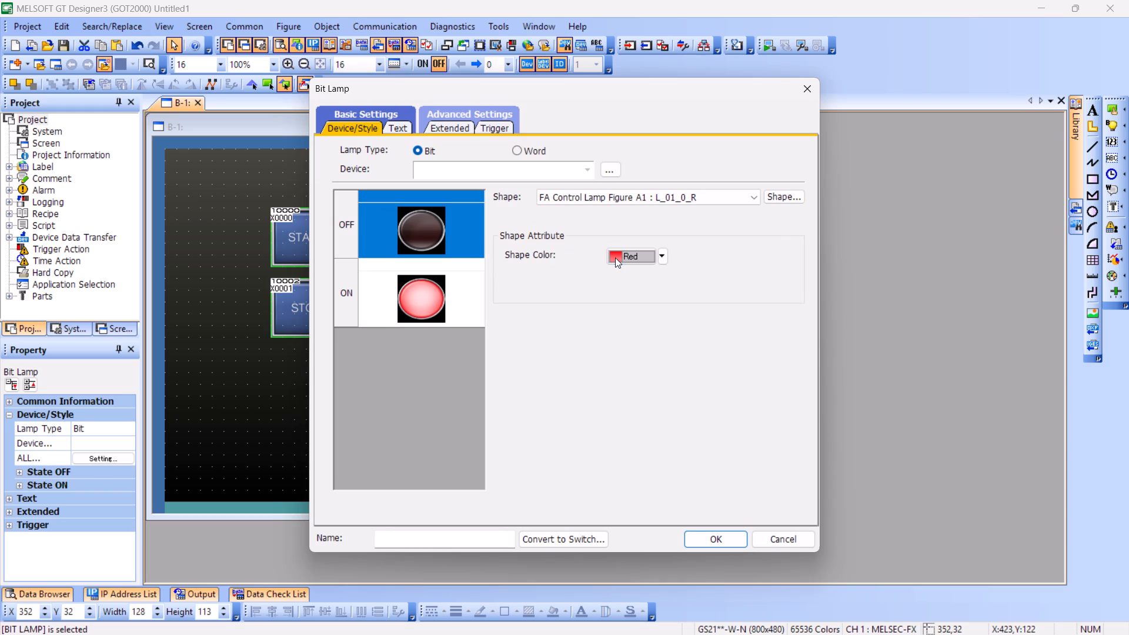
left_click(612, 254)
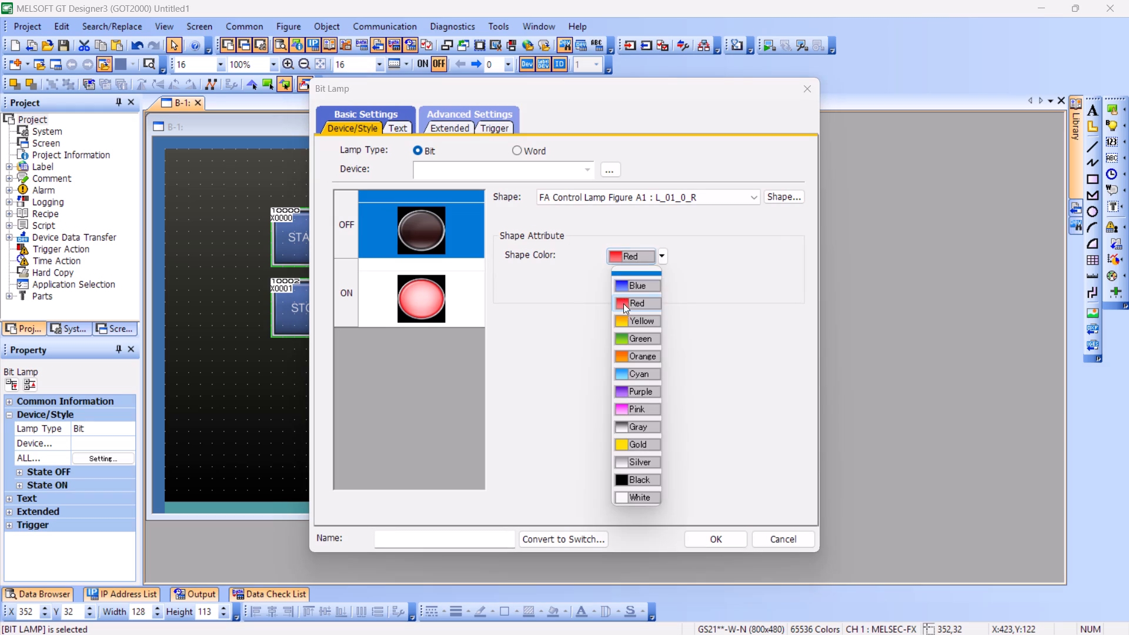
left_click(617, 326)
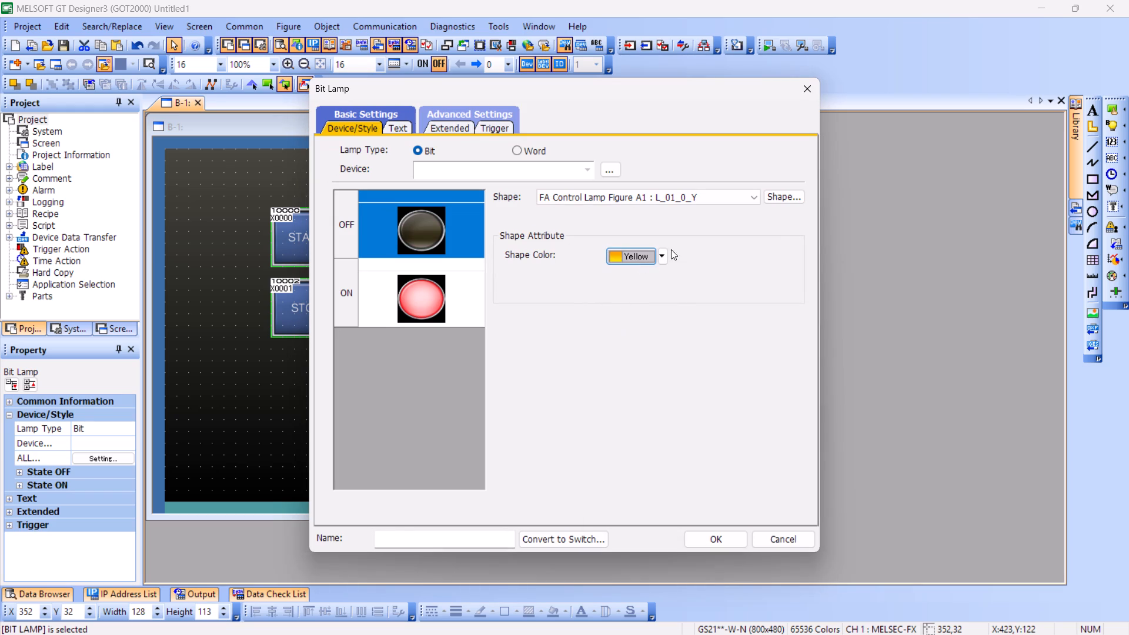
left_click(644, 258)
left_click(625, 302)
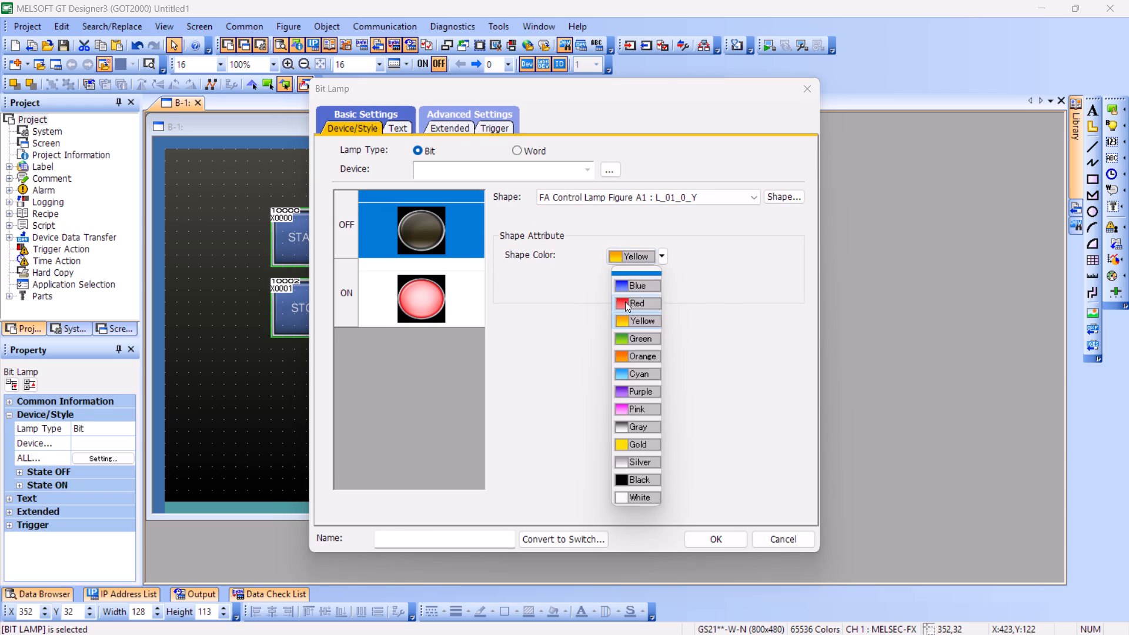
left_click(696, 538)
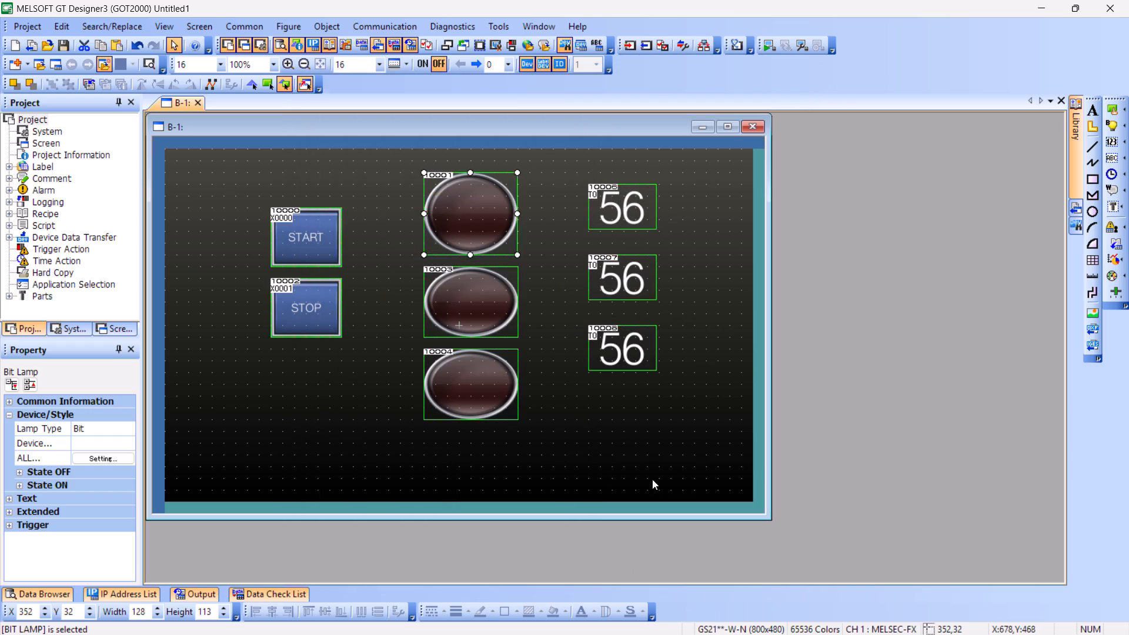
Set the middle lamp's shape color to Yellow for both the OFF and ON states.
double_click(477, 300)
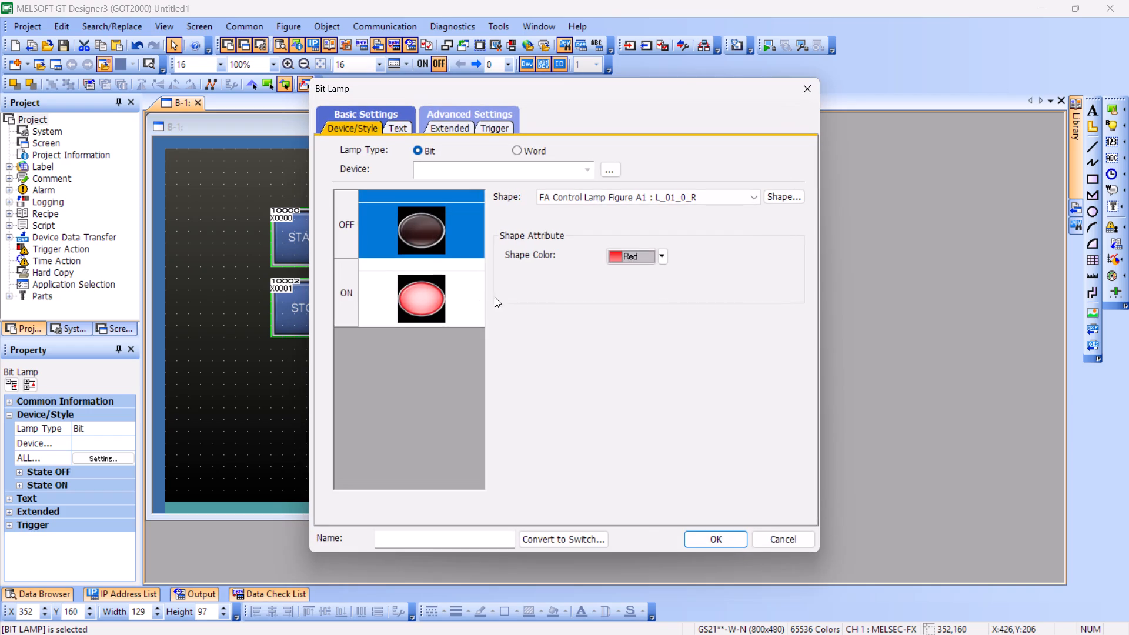
left_click(629, 261)
left_click(621, 317)
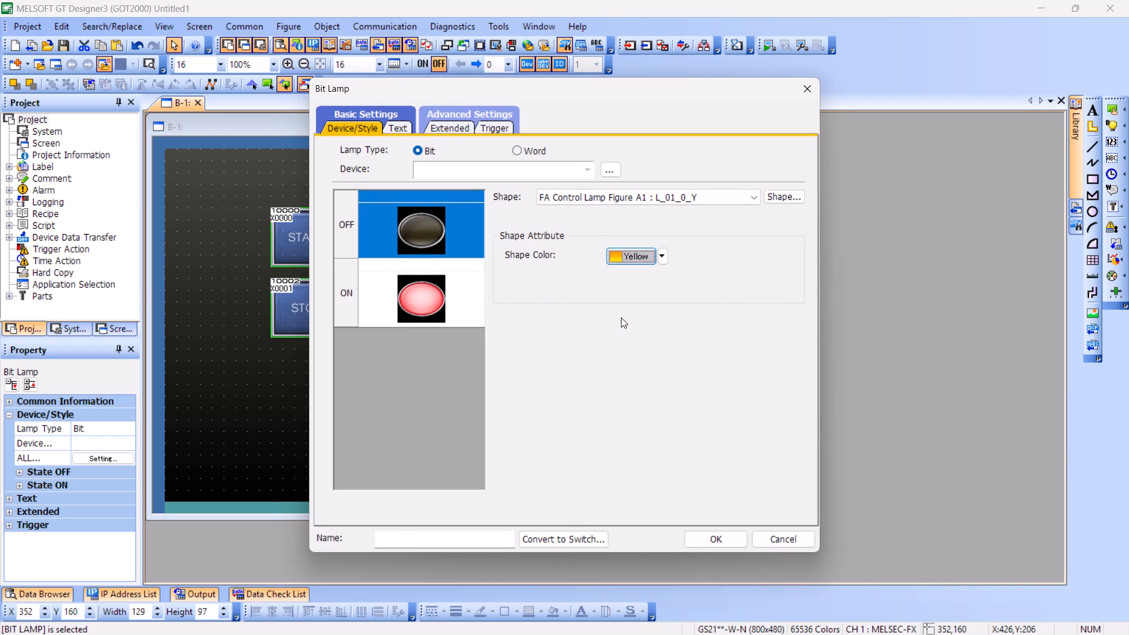
left_click(426, 278)
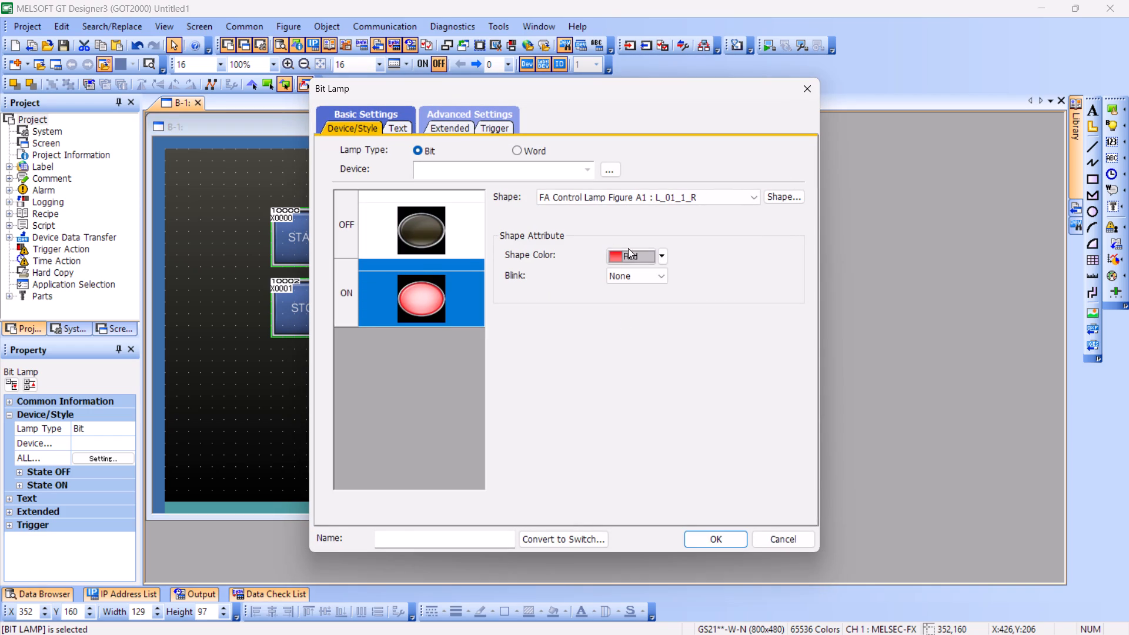
left_click(654, 257)
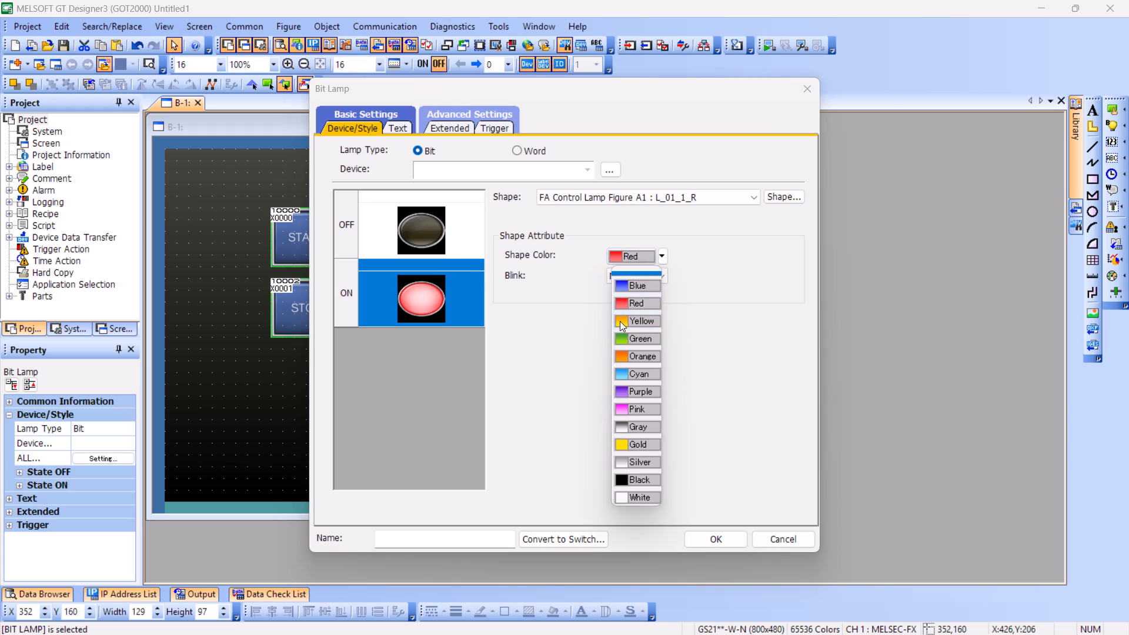
left_click(620, 321)
left_click(705, 534)
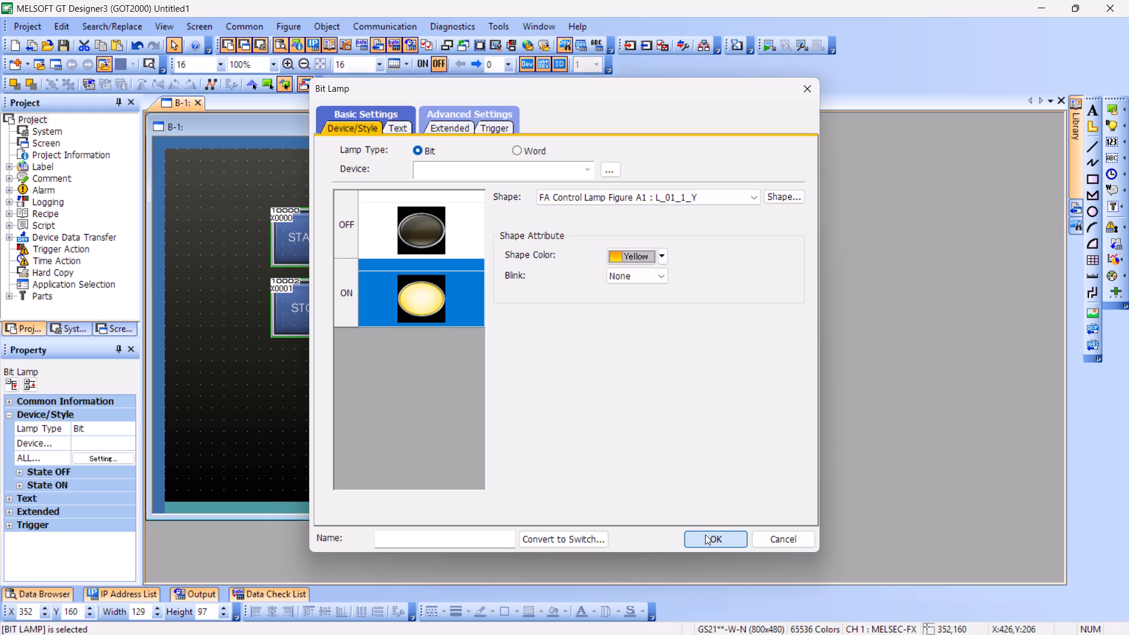
Check the top lamp's shape color settings for the OFF and ON states.
left_click(465, 178)
double_click(465, 208)
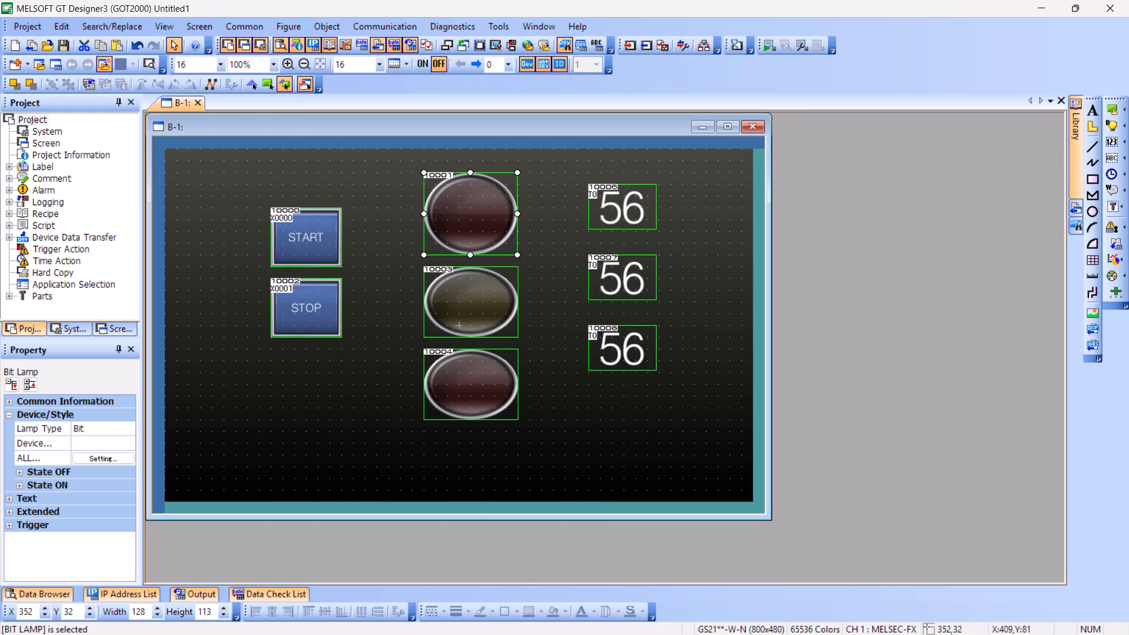
left_click(465, 208)
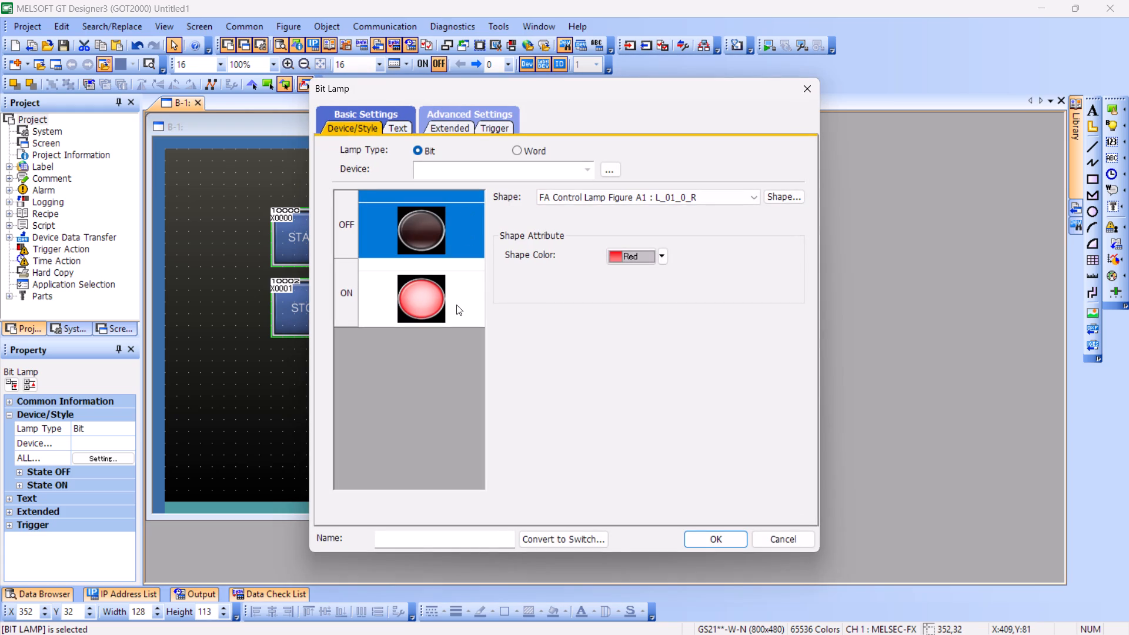
left_click(456, 305)
left_click(763, 532)
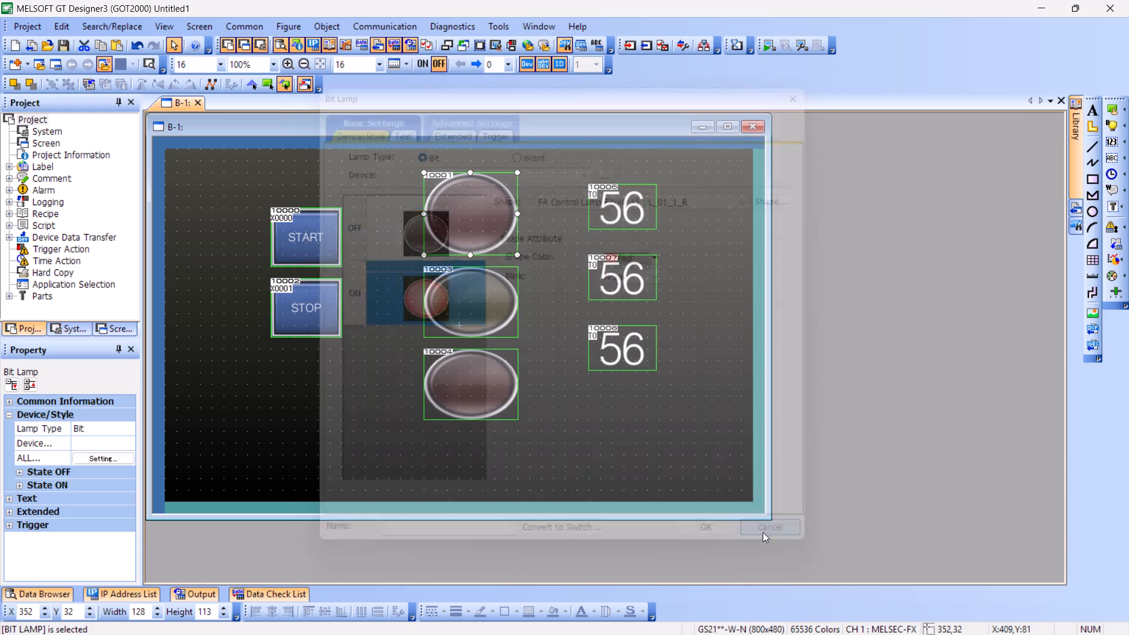
Set the bottom lamp's shape color to Green for the ON state.
double_click(510, 370)
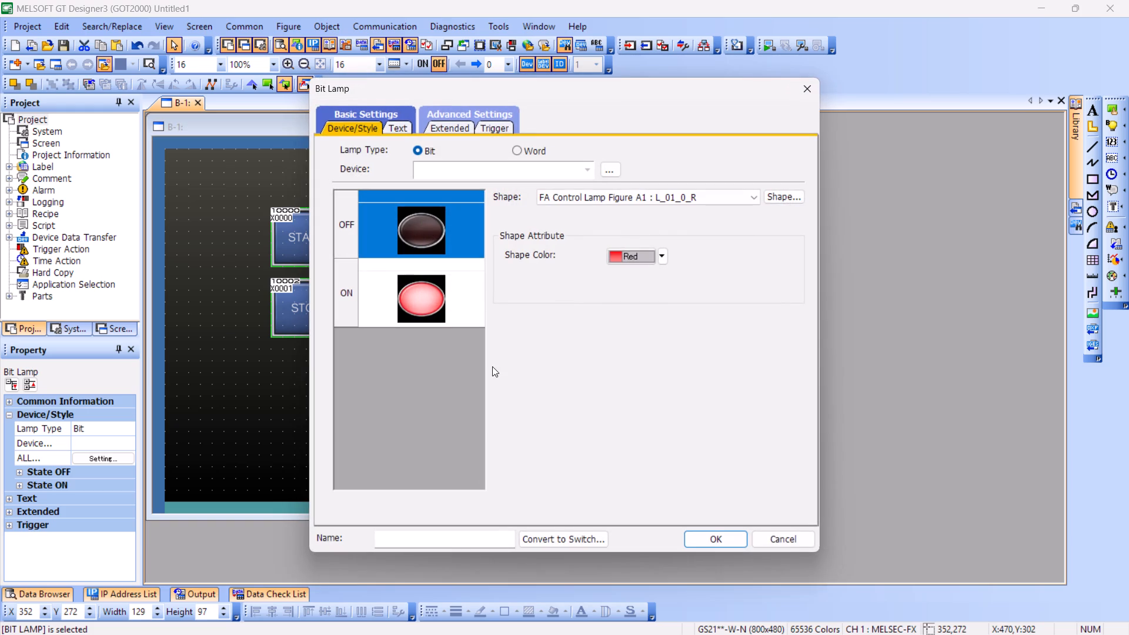
left_click(447, 302)
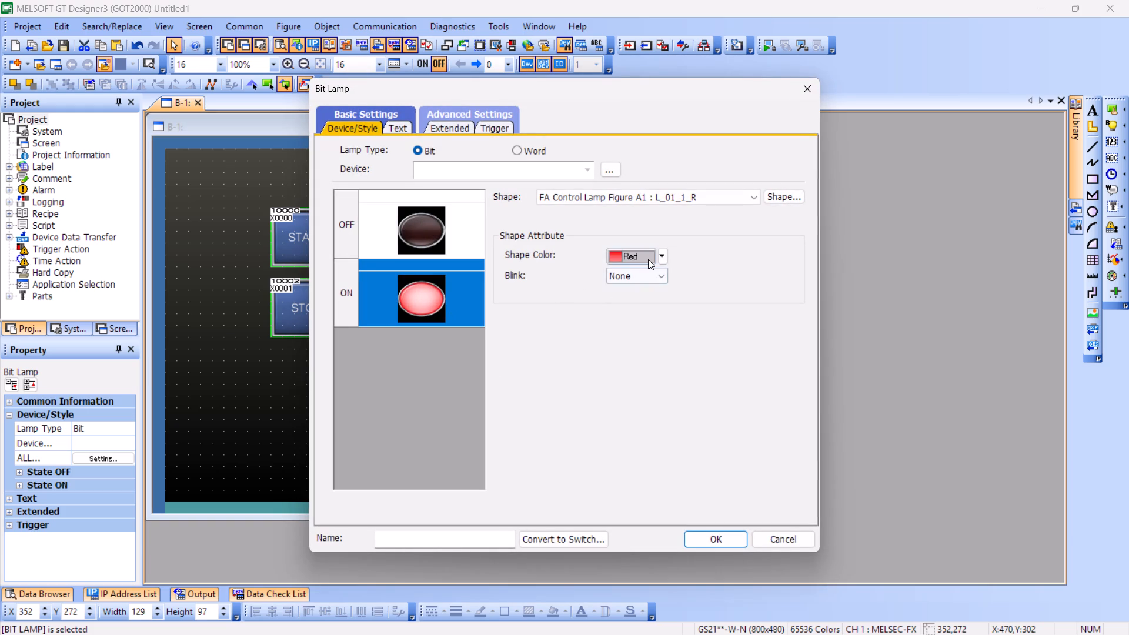
left_click(648, 259)
left_click(623, 338)
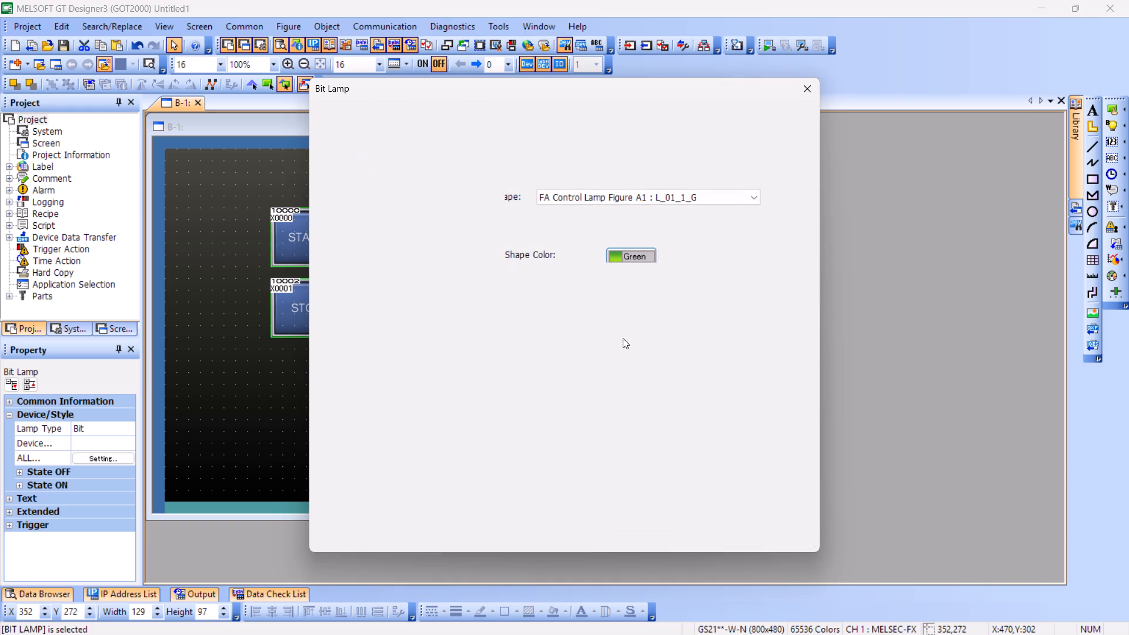
left_click(697, 533)
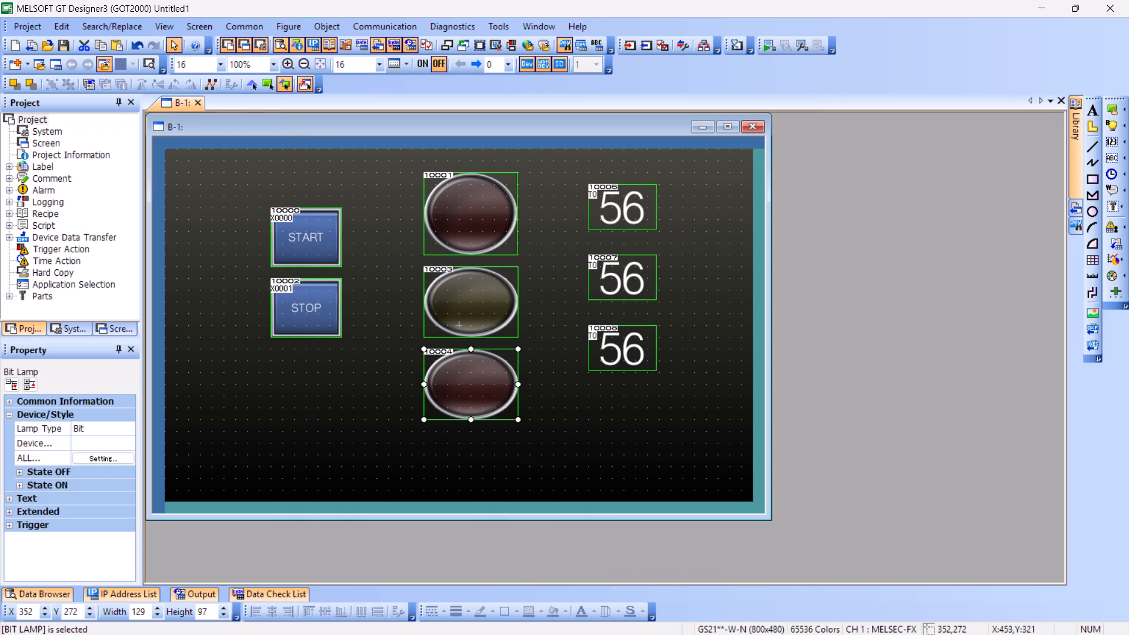
Enlarge the bottom and middle lamps to a height of 113, moving the bottom lamp down to make room.
left_click_drag(473, 420, 472, 427)
left_click_drag(472, 406, 472, 427)
left_click(477, 312)
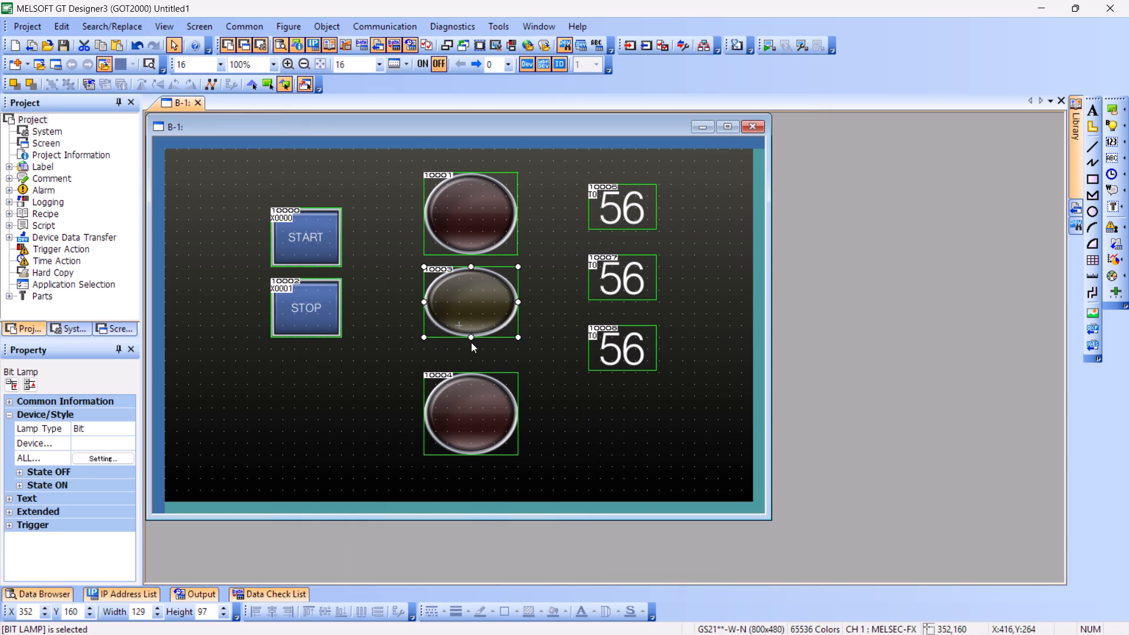
left_click_drag(469, 337, 469, 348)
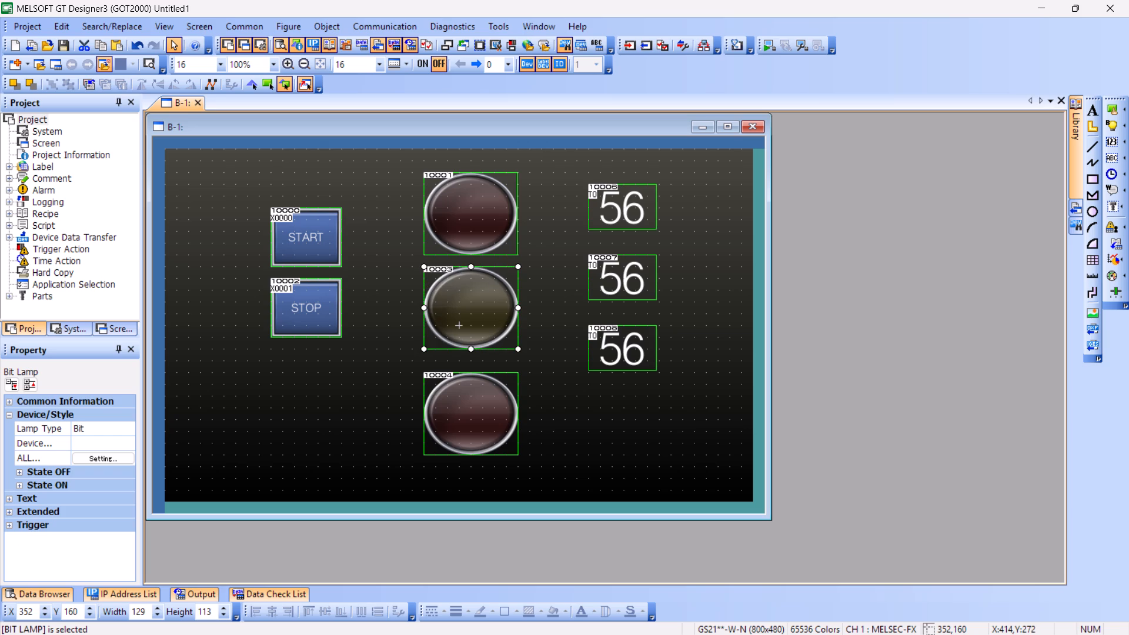
left_click(559, 383)
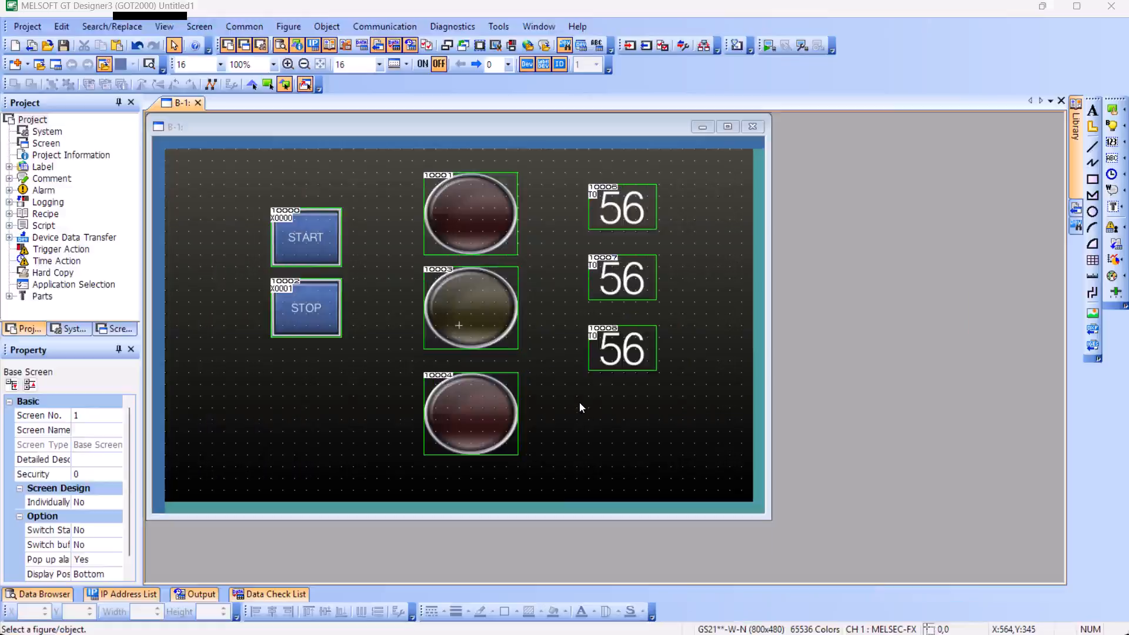
Switch to GX Works3 to review the ladder program's rungs, and return to the GT Designer3 base screen.
left_click(875, 621)
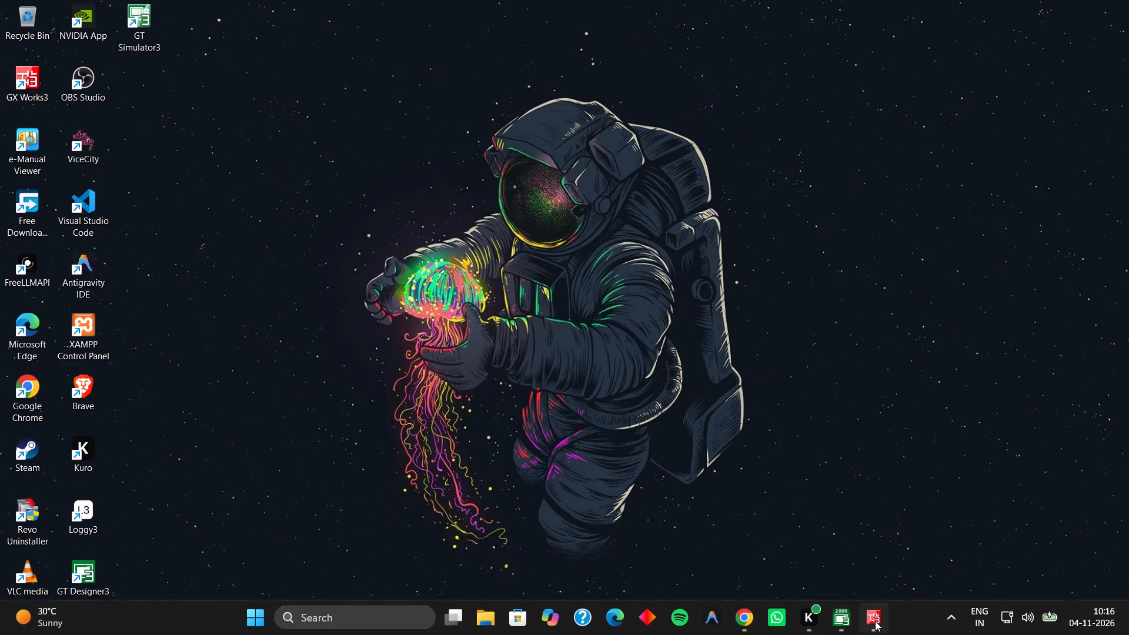
scroll(585, 351, "up", 3)
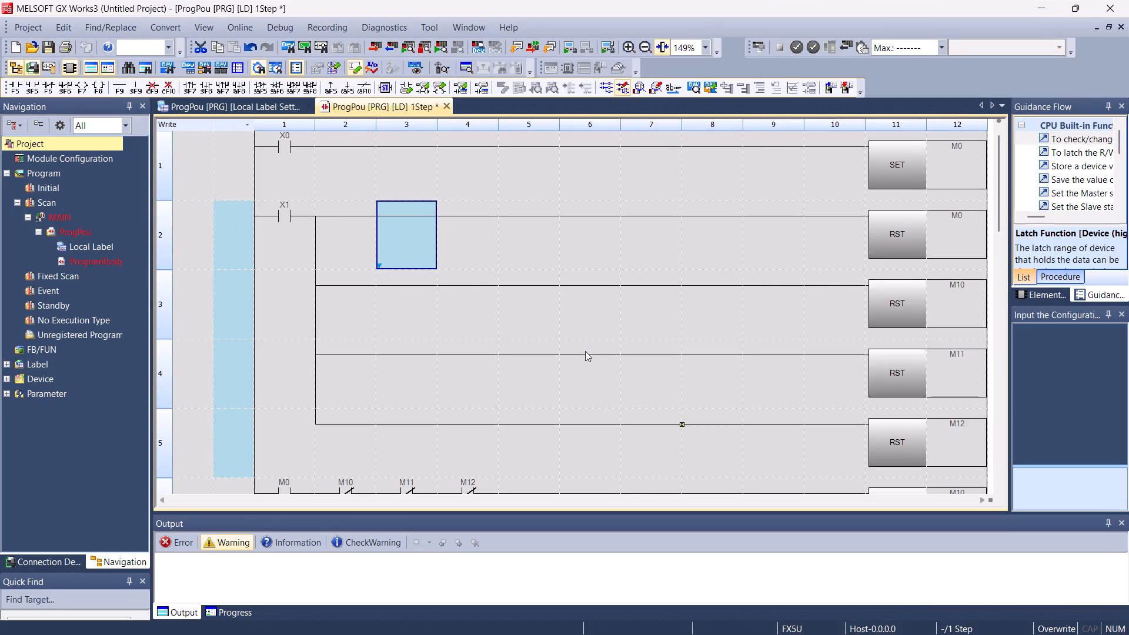
scroll(585, 351, "down", 1)
scroll(585, 351, "up", 2)
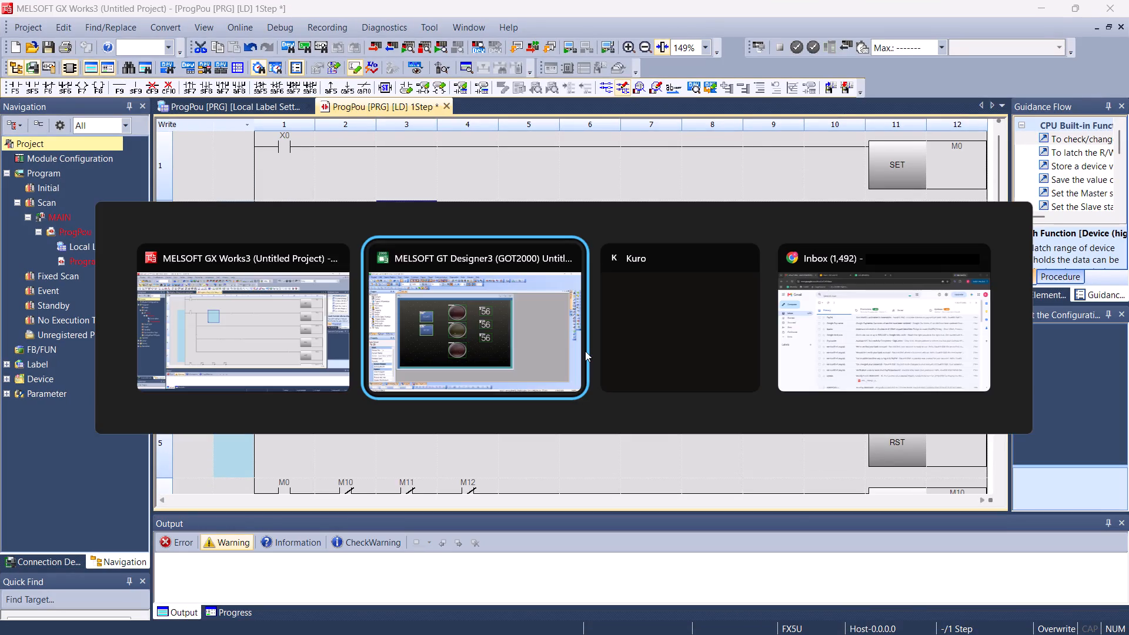
left_click(540, 409)
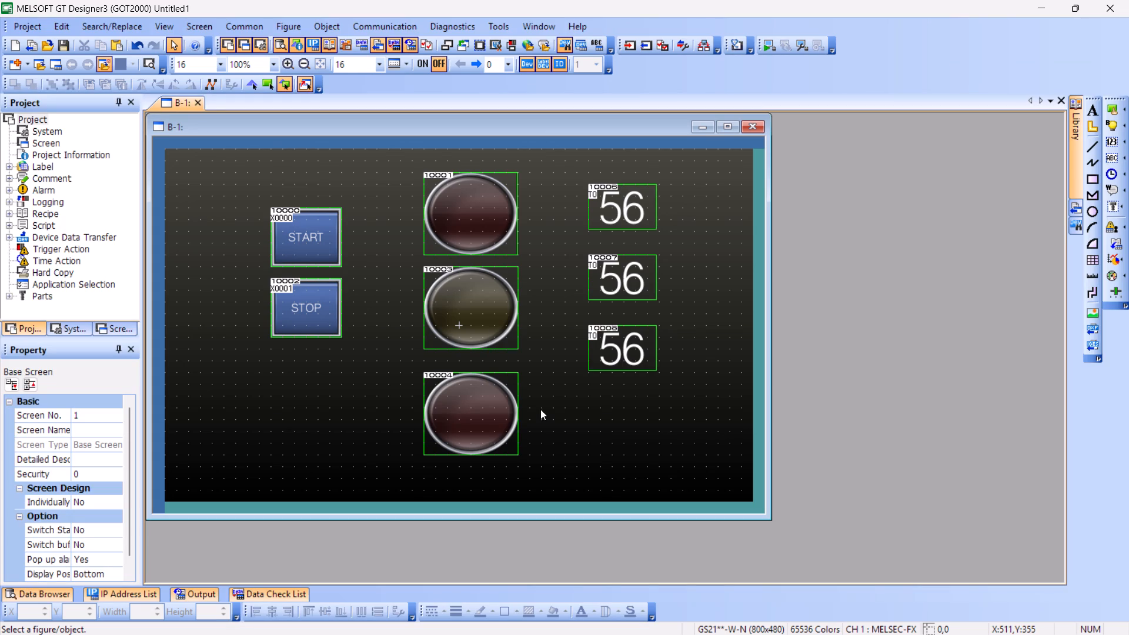
Save the HMI project as TL in the Projects\PLC folder on the D: drive.
key("ctrl+s")
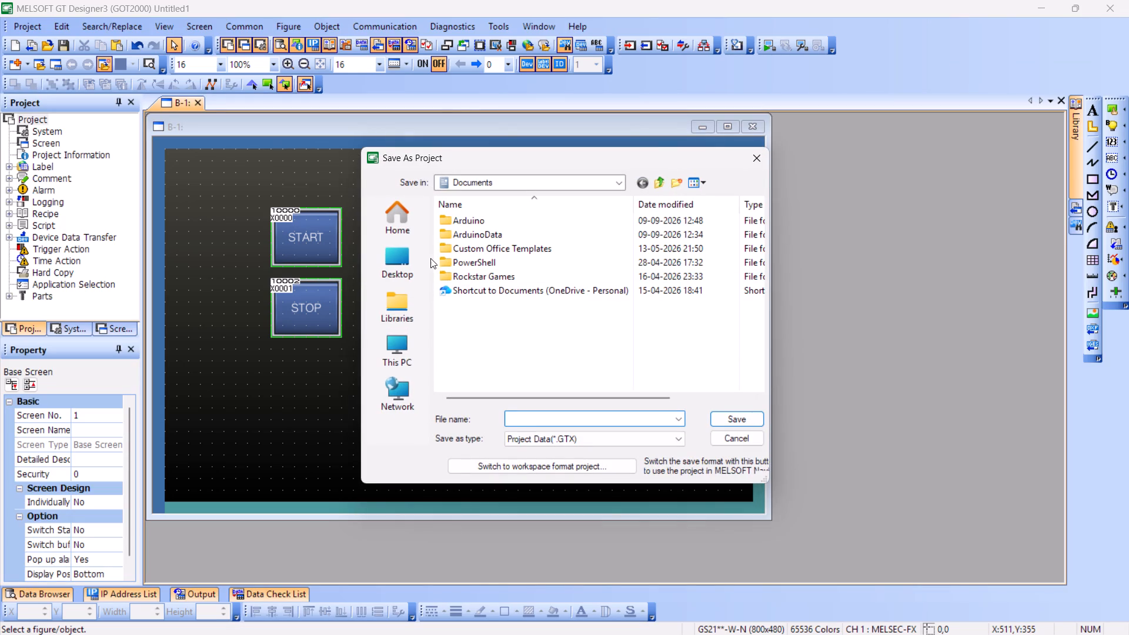
left_click(401, 342)
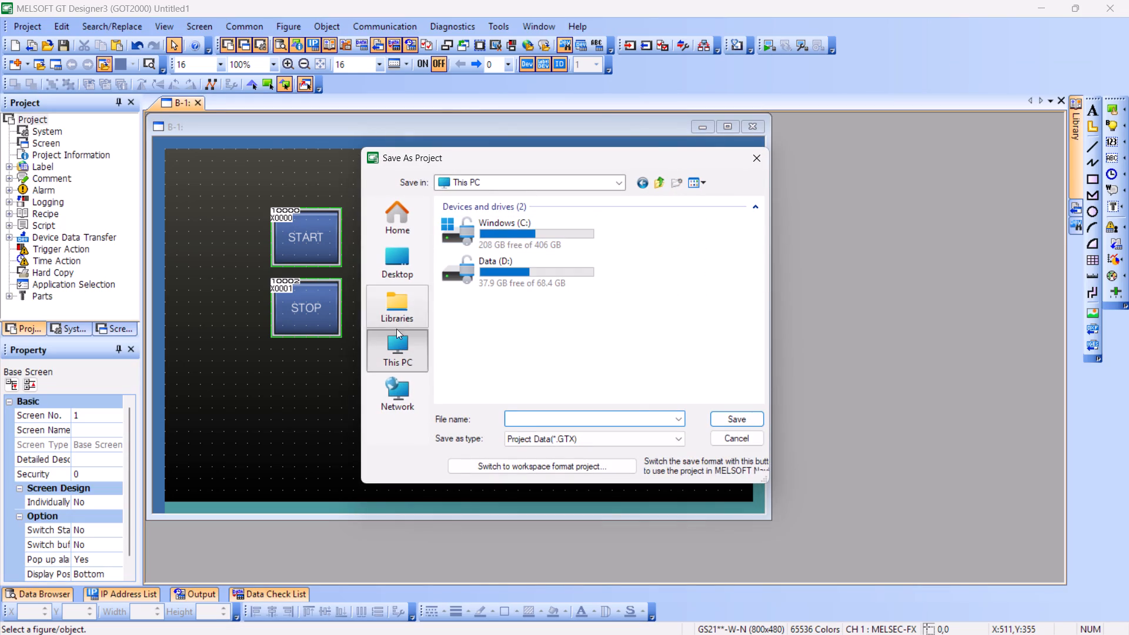
double_click(492, 255)
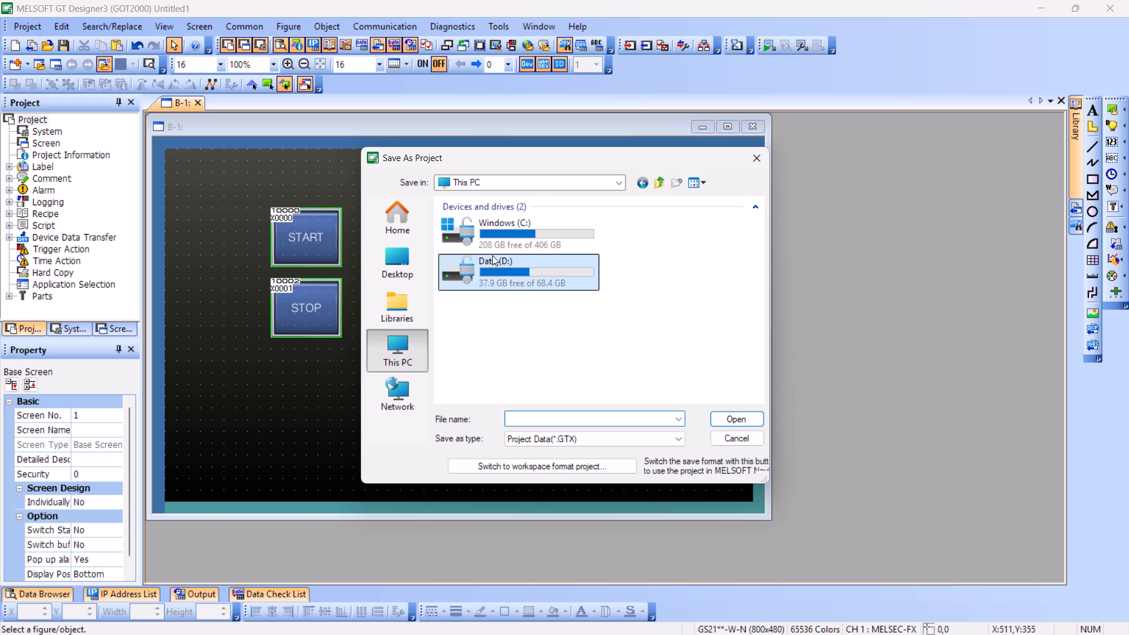
double_click(489, 282)
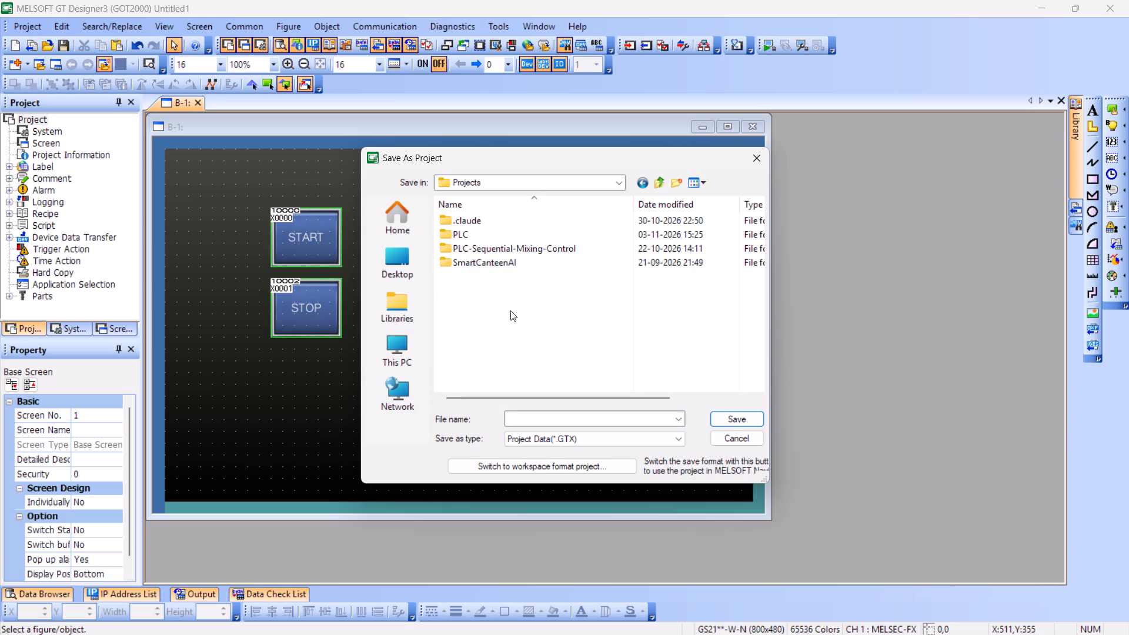
double_click(507, 230)
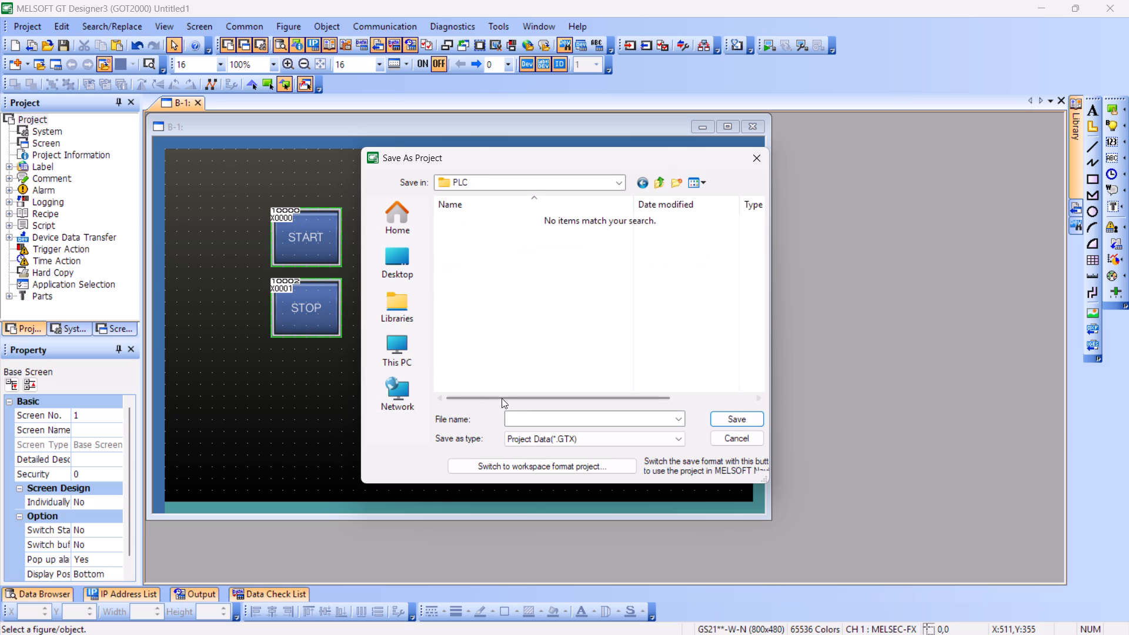
left_click(534, 422)
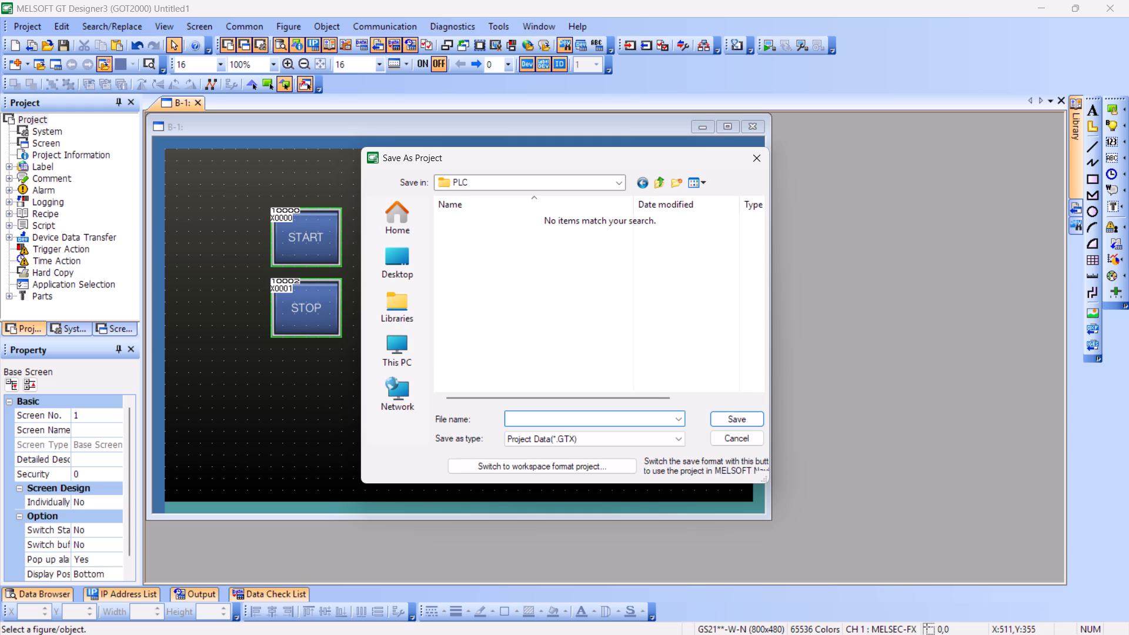
key("shift+t")
key("shift+l")
left_click(741, 414)
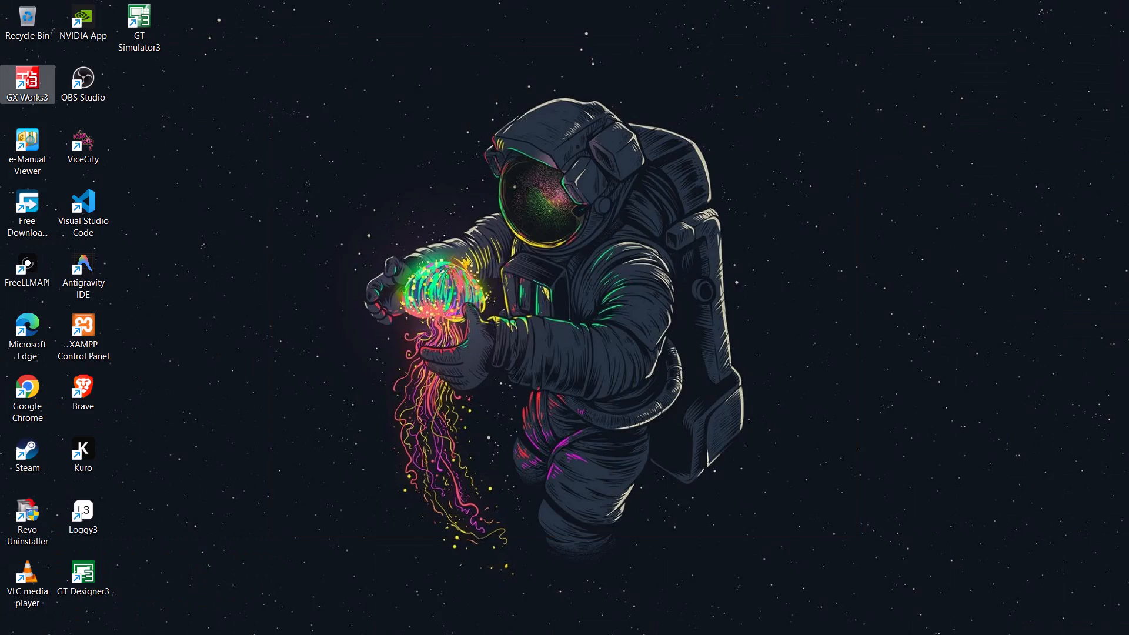
Switch to GX Works3 and convert the ladder program.
left_click(864, 612)
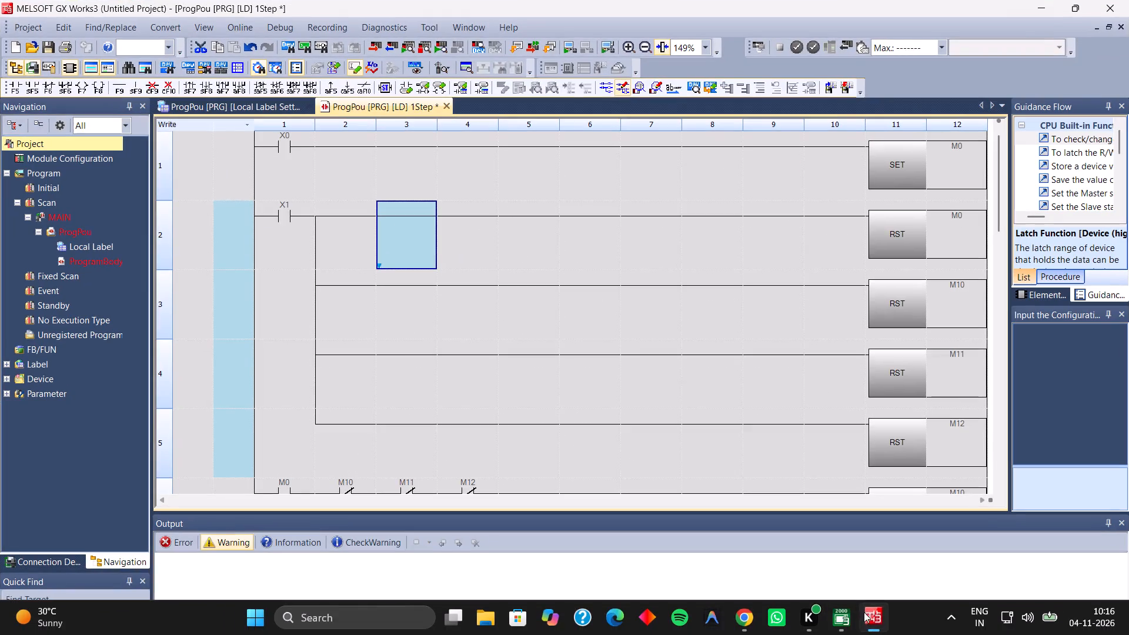
scroll(610, 401, "up", 1)
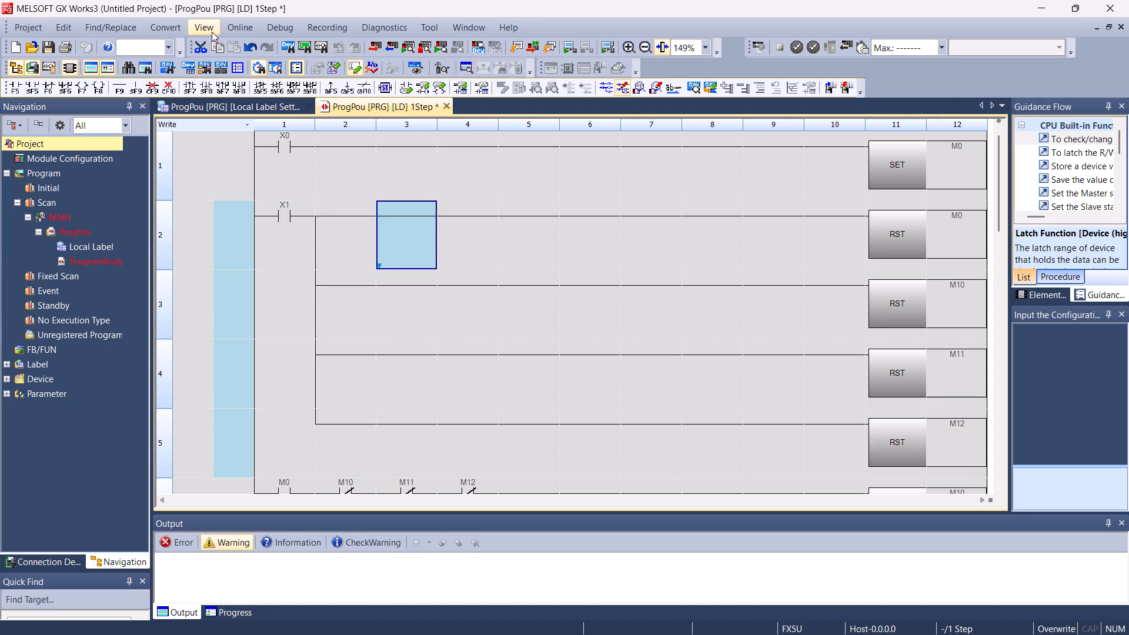
left_click(167, 22)
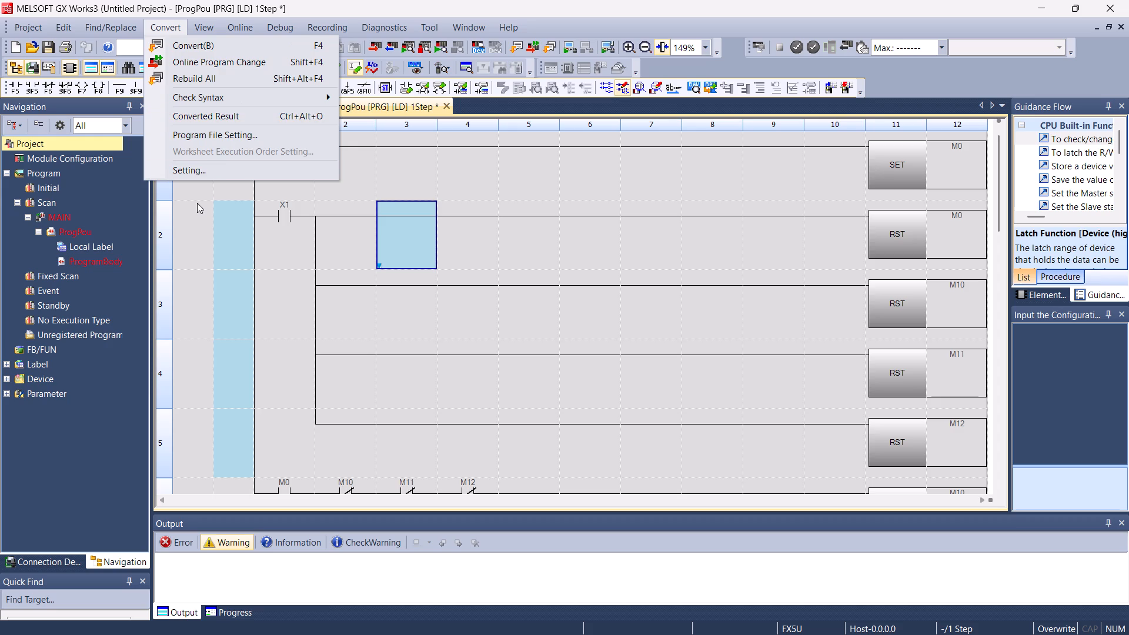
left_click(266, 51)
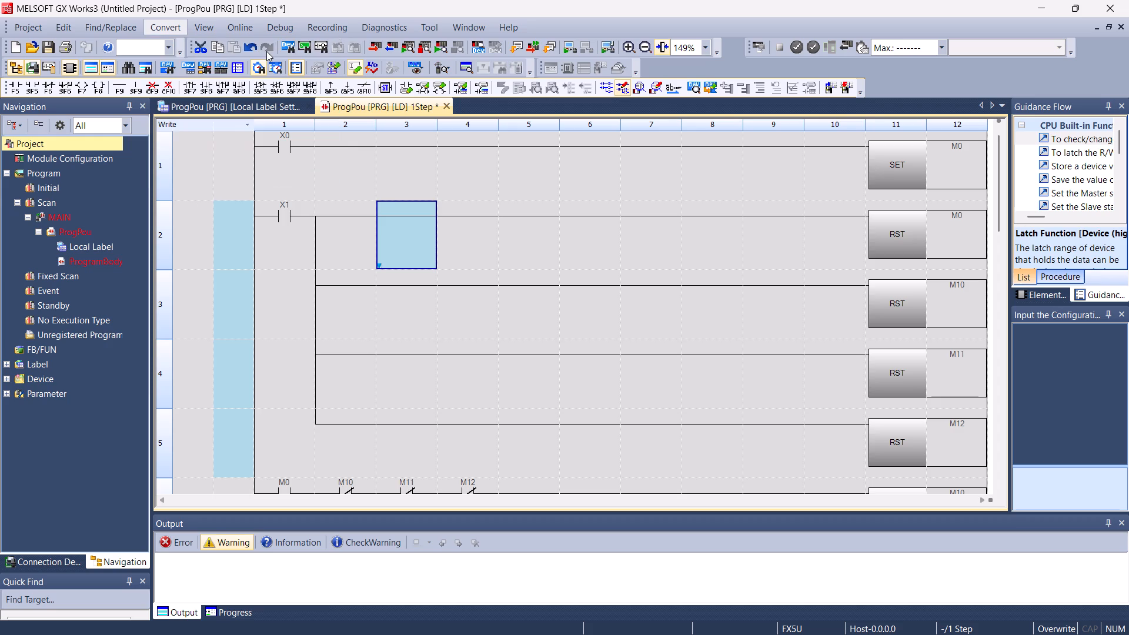